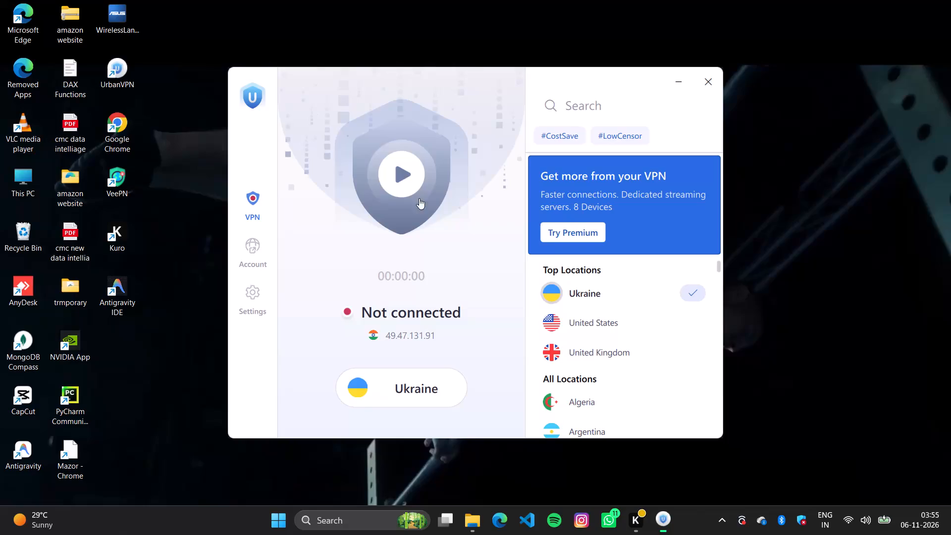
# Connect the VPN to the Ukraine location.
pyautogui.click(413, 176)
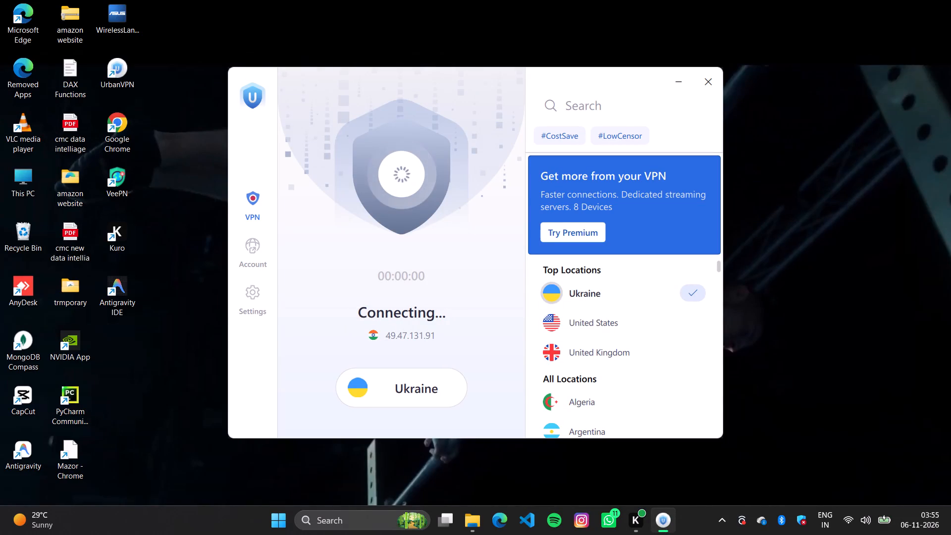
# Launch CapCut and open the 1106 project, skipping the relinking of its missing media files.
pyautogui.doubleClick(27, 395)
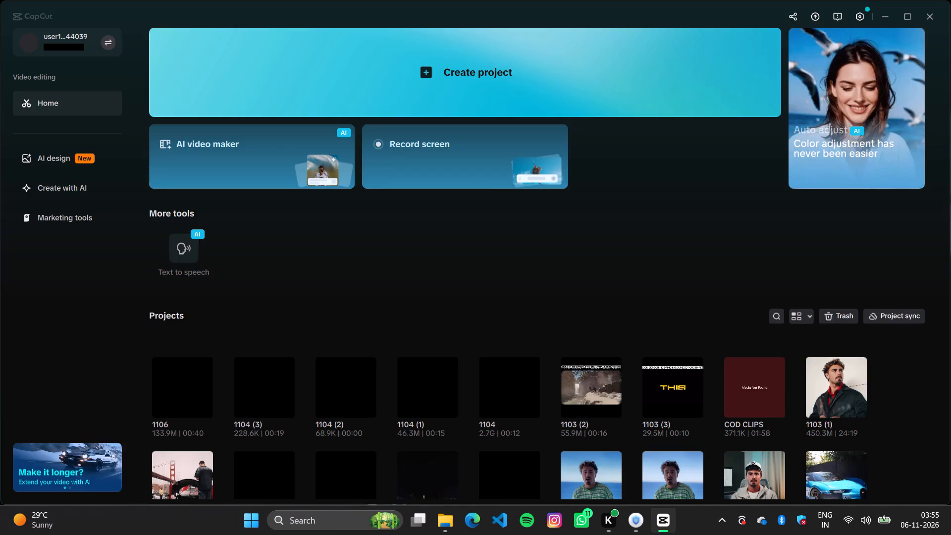
pyautogui.click(171, 389)
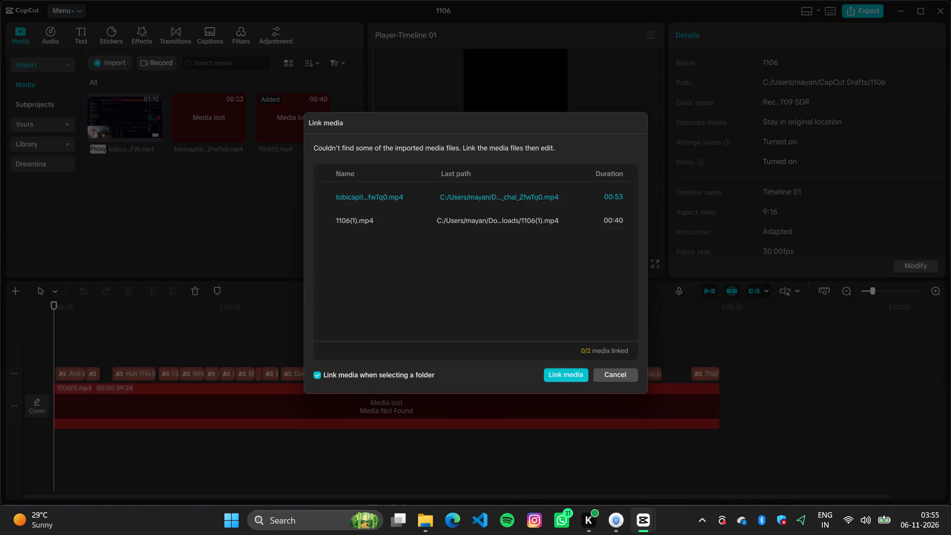
pyautogui.click(608, 371)
# Delete all caption clips and the 1106(1).mp4 video clip from the timeline.
pyautogui.moveTo(581, 457); pyautogui.dragTo(434, 378)
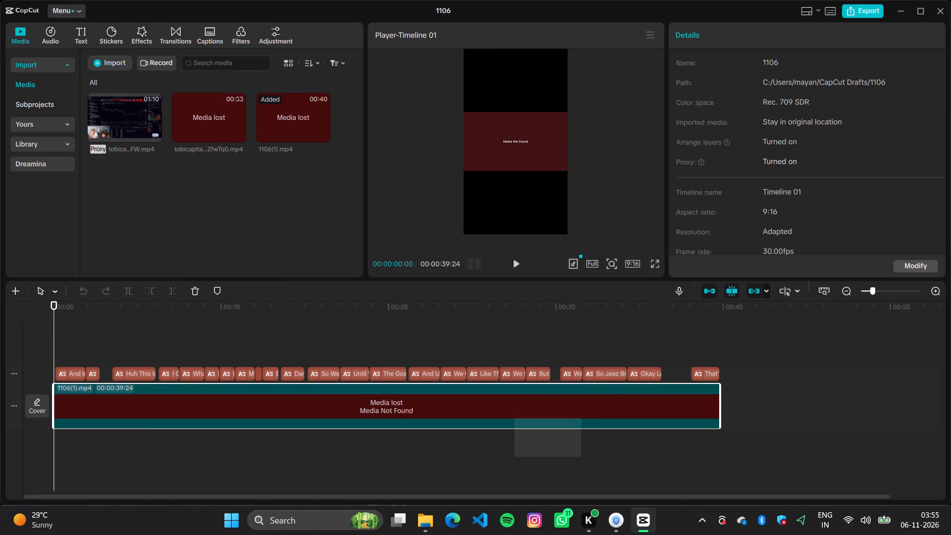
pyautogui.moveTo(434, 378); pyautogui.dragTo(46, 346)
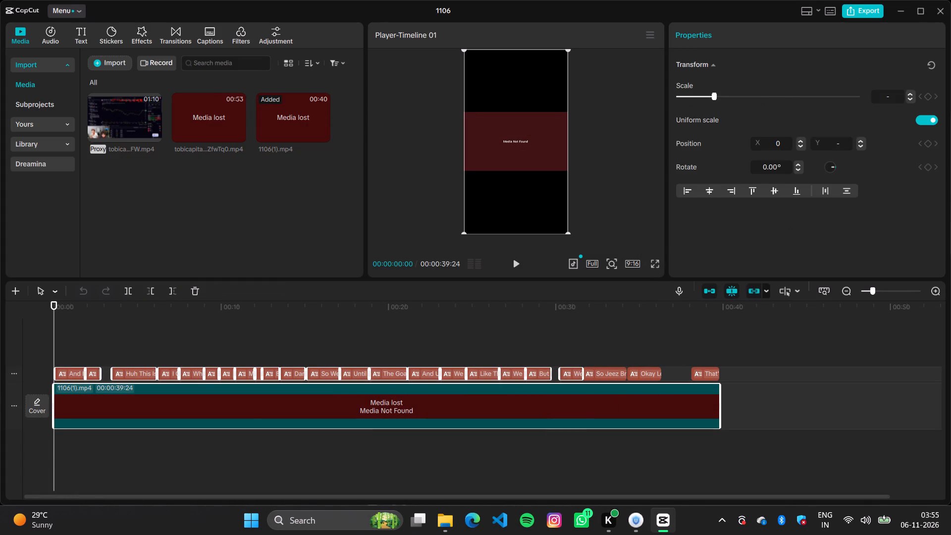
pyautogui.click(764, 420)
pyautogui.moveTo(766, 428); pyautogui.dragTo(0, 328)
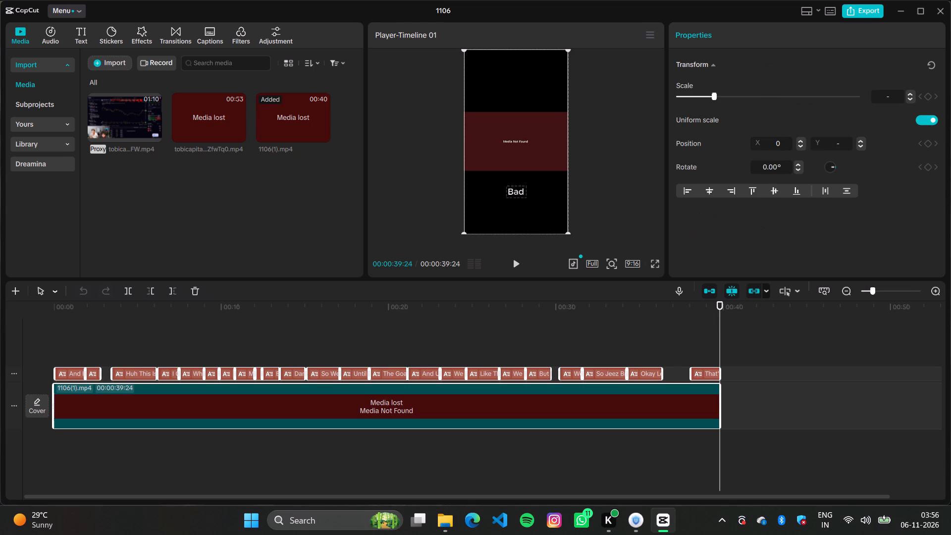
pyautogui.press('BackSpace')
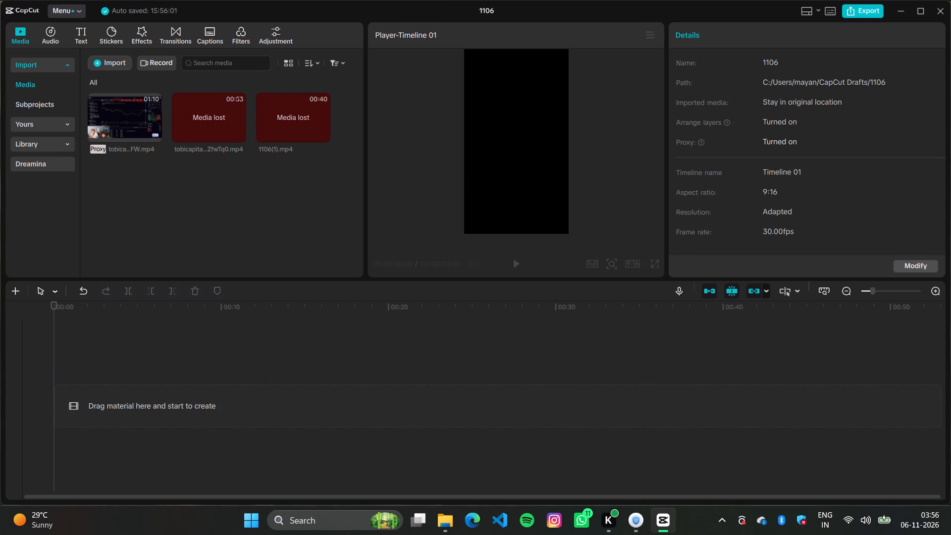
# Remove the two lost media files, including 1106(1).mp4, from the project's imported media.
pyautogui.moveTo(209, 200); pyautogui.dragTo(296, 125)
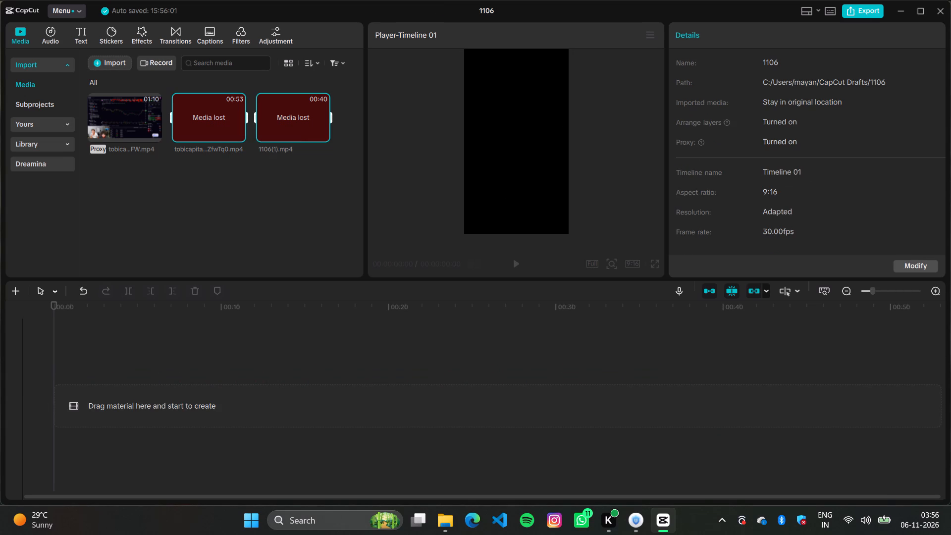
pyautogui.press('Delete')
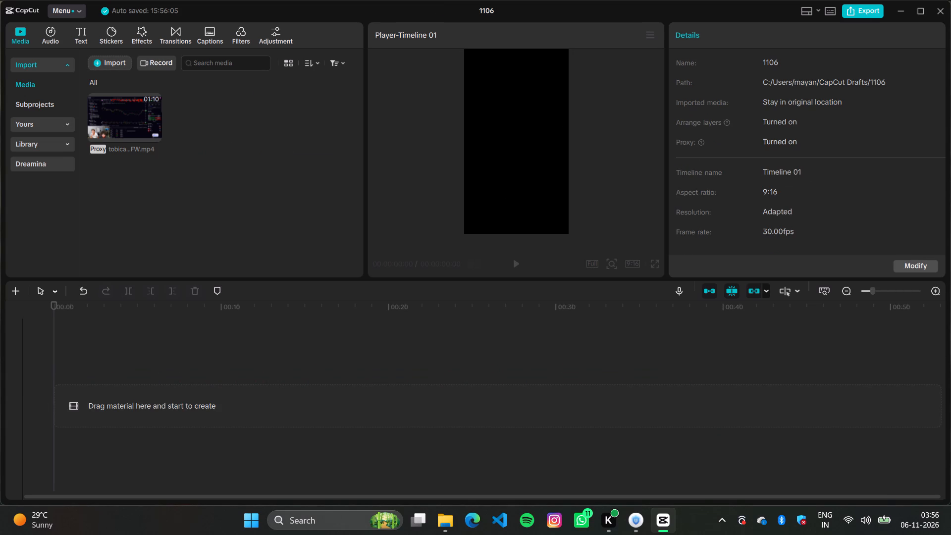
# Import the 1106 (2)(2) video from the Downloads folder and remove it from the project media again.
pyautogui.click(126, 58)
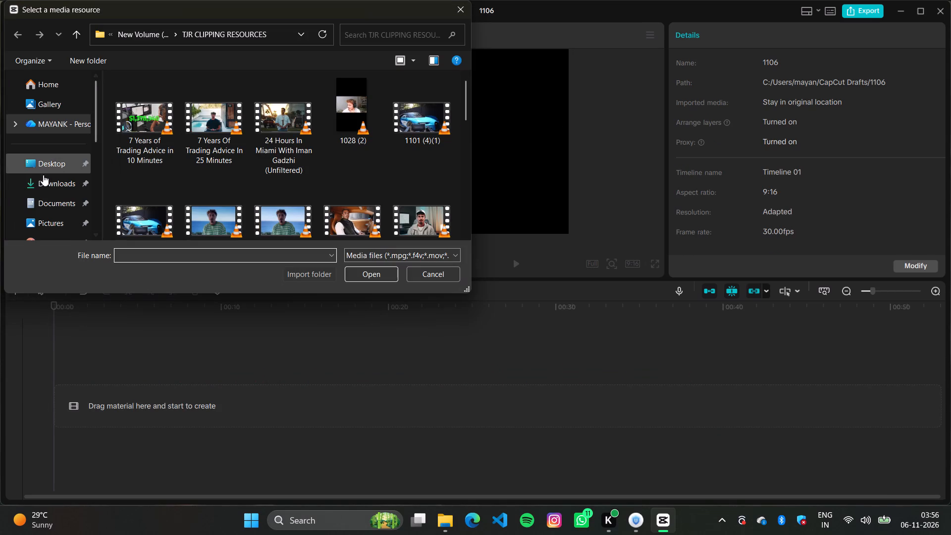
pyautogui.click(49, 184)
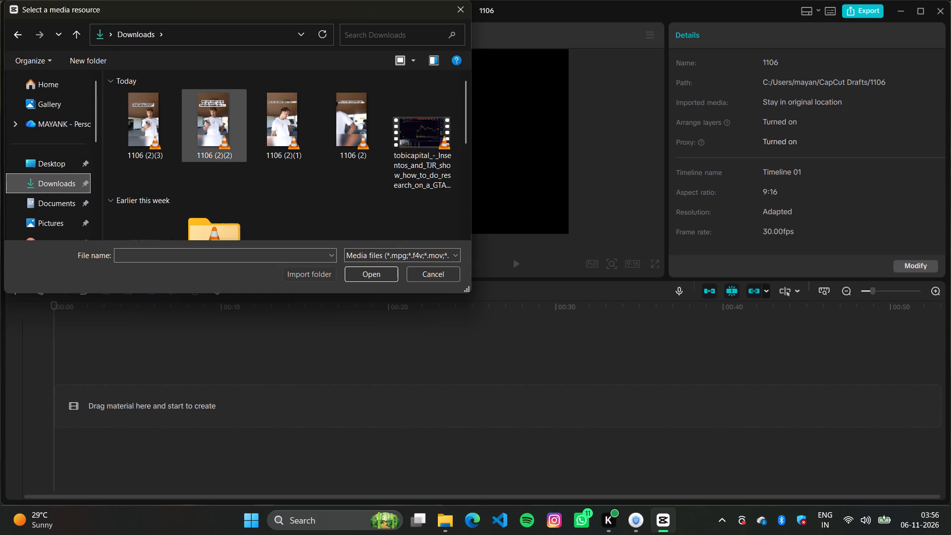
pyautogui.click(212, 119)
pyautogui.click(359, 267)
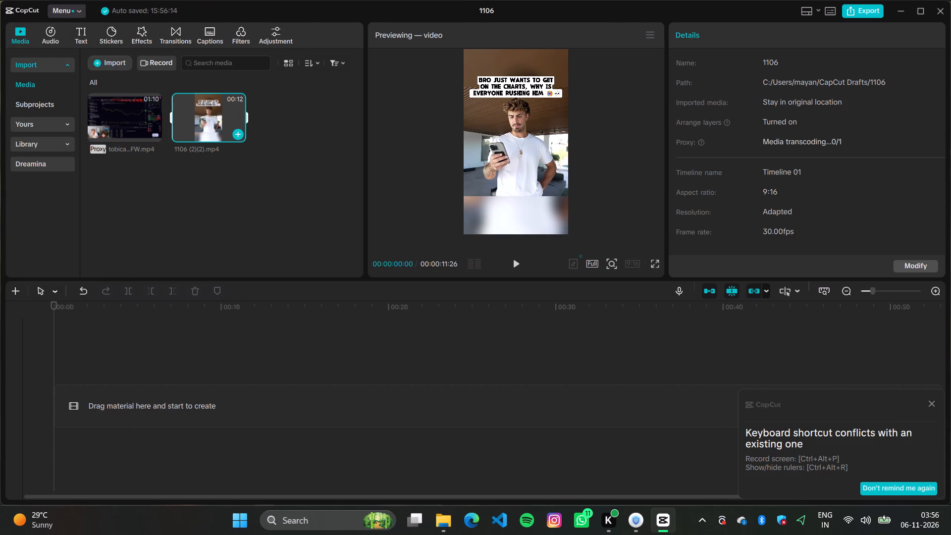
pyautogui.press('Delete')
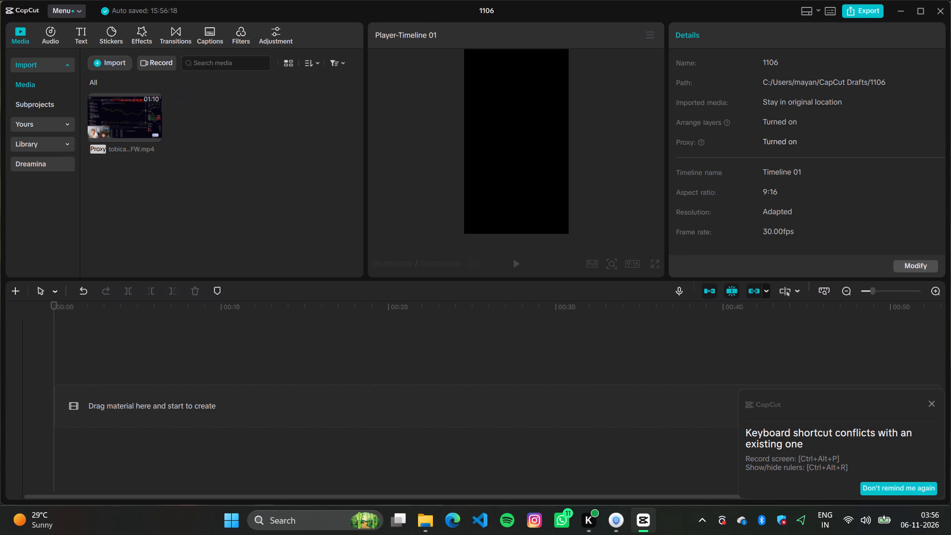
# Import the 1106 (2)(3) video from the Downloads folder and add it to the timeline.
pyautogui.click(108, 61)
pyautogui.click(133, 106)
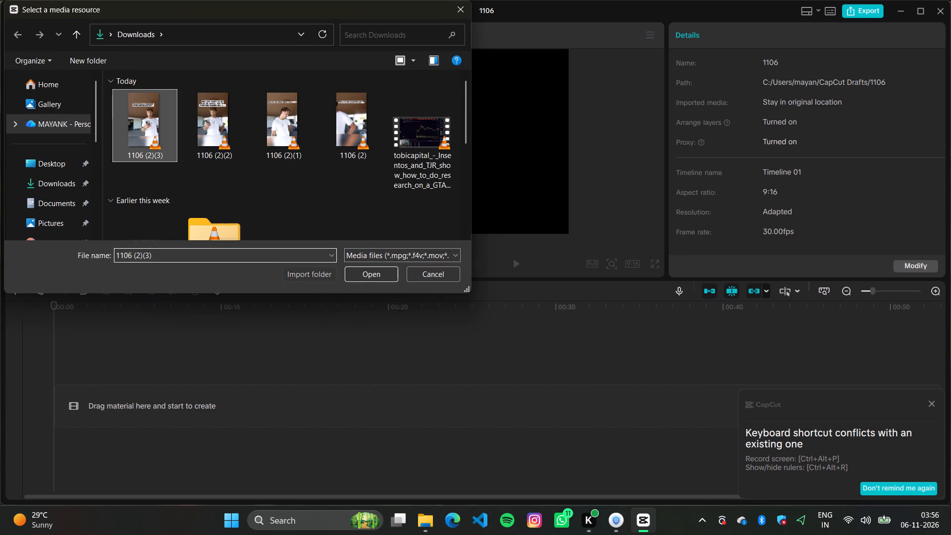
pyautogui.click(361, 268)
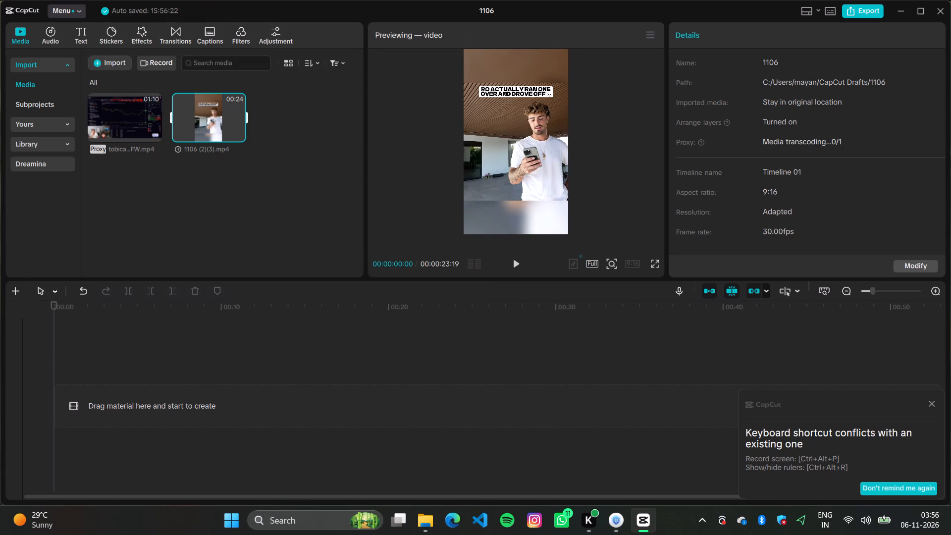
pyautogui.click(239, 136)
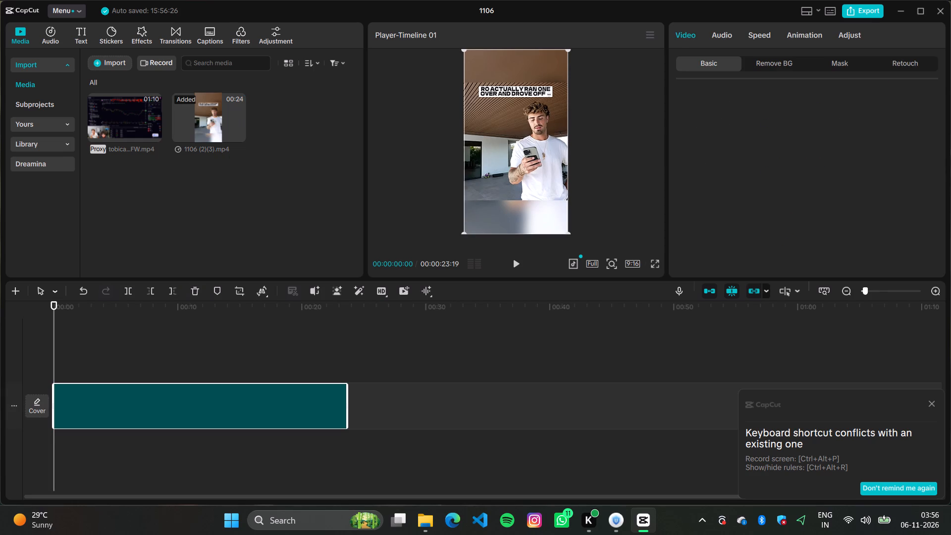
# Add a default text clip above the video and extend it to the video's full length.
pyautogui.click(83, 37)
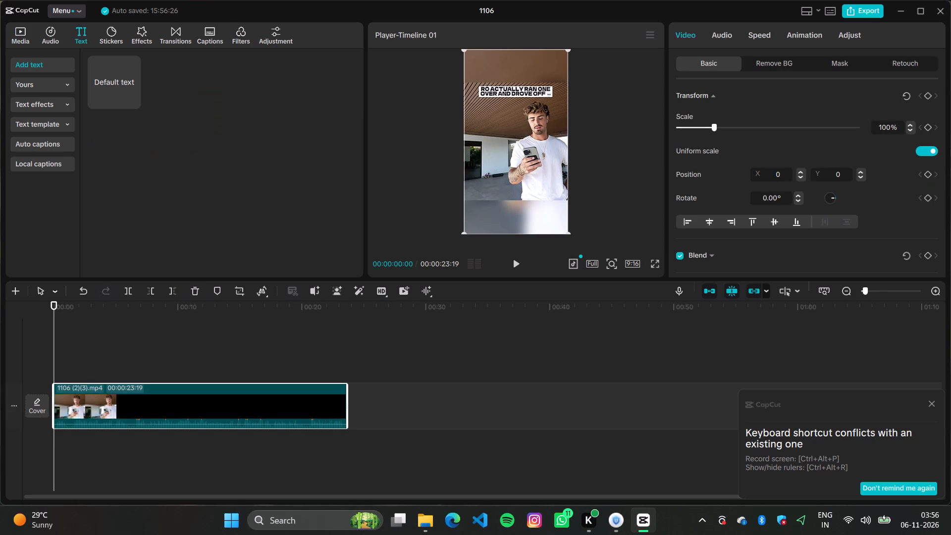
pyautogui.click(133, 100)
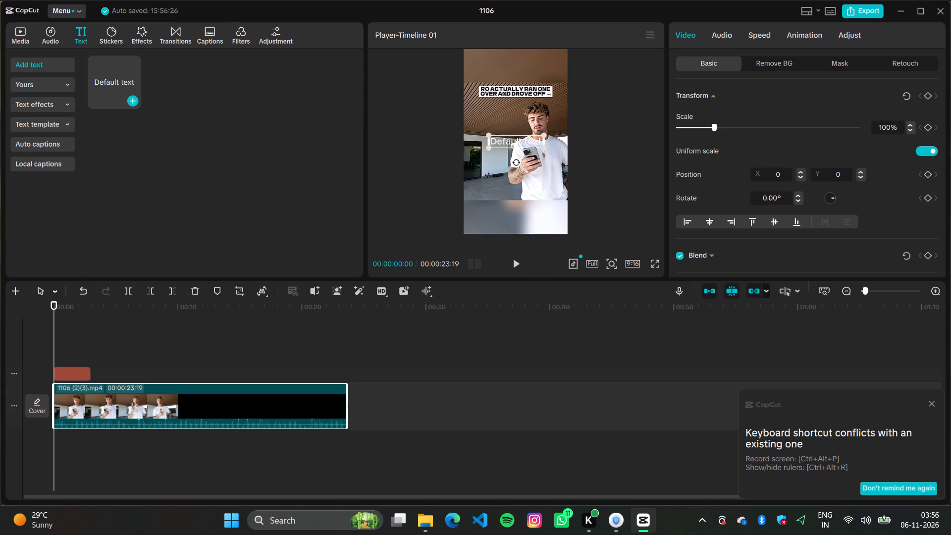
pyautogui.moveTo(88, 369); pyautogui.dragTo(151, 380)
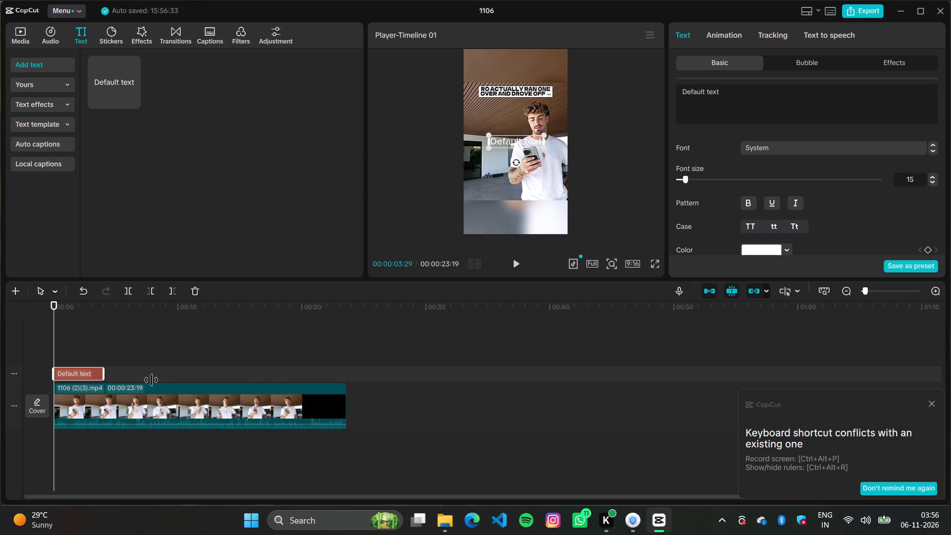
pyautogui.moveTo(151, 380); pyautogui.dragTo(341, 402)
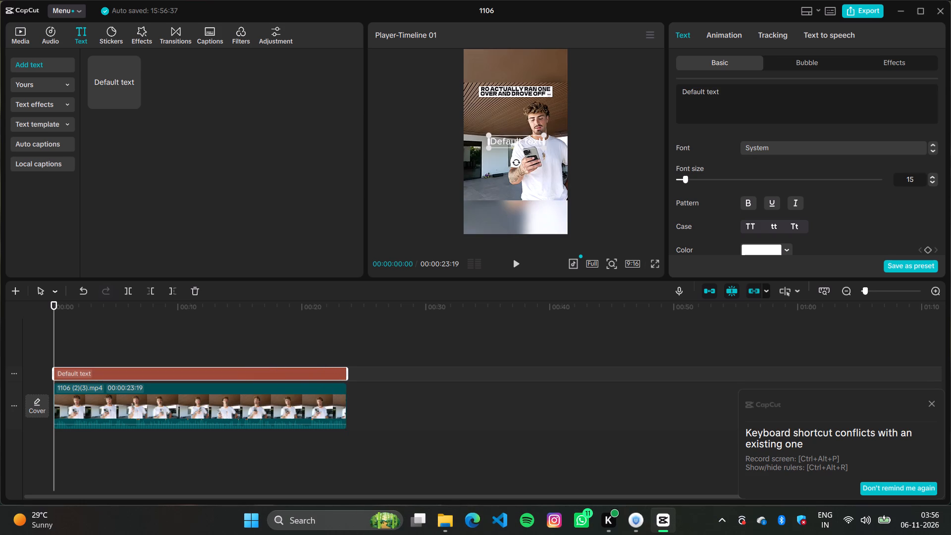
# Replace the default text of the new text clip with "BRO ACTUALLY RAN O".
pyautogui.click(728, 94)
pyautogui.press('BackSpace')
pyautogui.press('BackSpace')
pyautogui.press('BackSpace')
pyautogui.press('BackSpace')
pyautogui.press('BackSpace')
pyautogui.press('BackSpace')
pyautogui.press('BackSpace')
pyautogui.press('BackSpace')
pyautogui.press('BackSpace')
pyautogui.press('BackSpace')
pyautogui.press('BackSpace')
pyautogui.press('BackSpace')
pyautogui.press('BackSpace')
pyautogui.press('BackSpace')
pyautogui.press('BackSpace')
pyautogui.press('BackSpace')
pyautogui.press('BackSpace')
pyautogui.press('BackSpace')
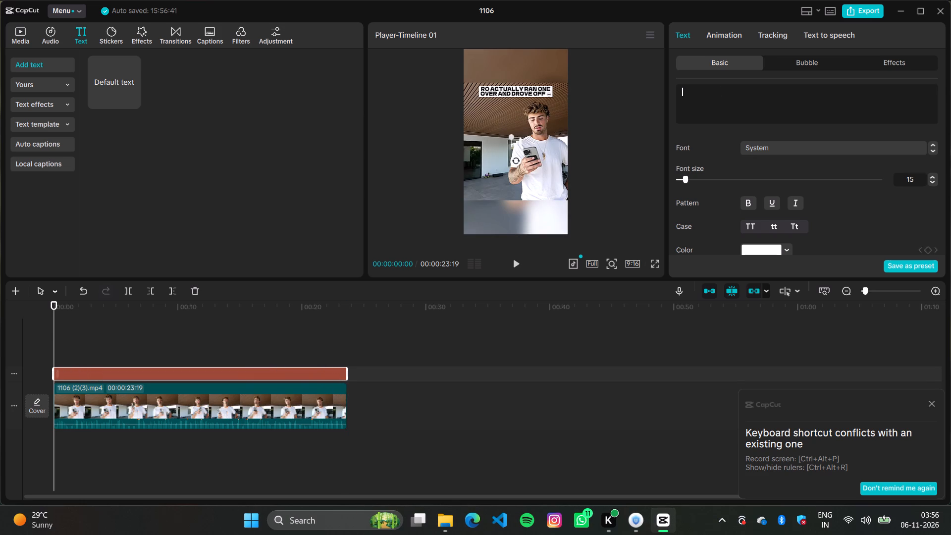
pyautogui.write('BRO')
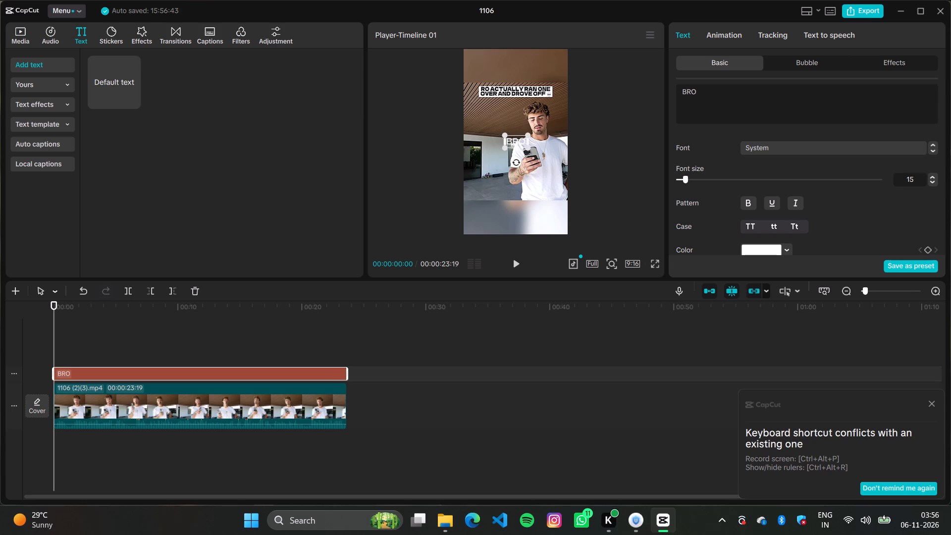
pyautogui.press('space')
pyautogui.write('ACTUALLY')
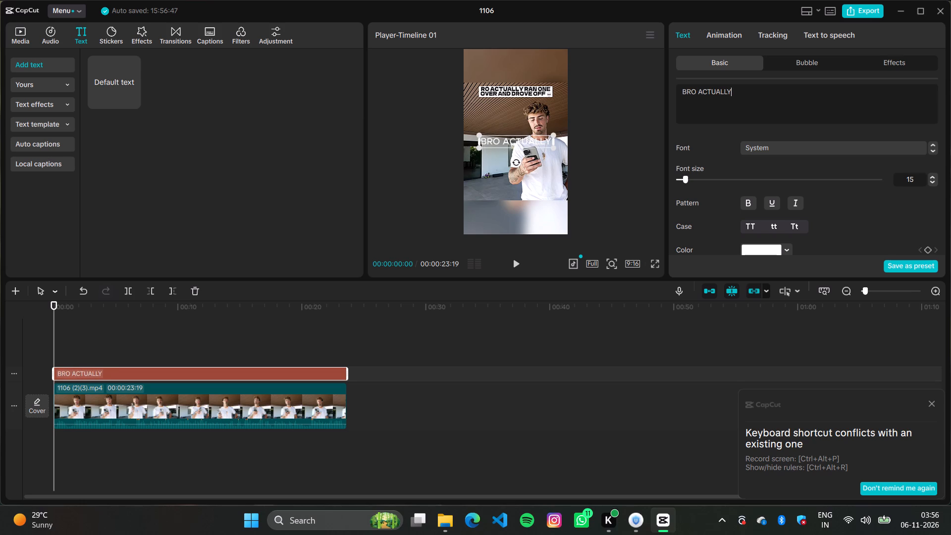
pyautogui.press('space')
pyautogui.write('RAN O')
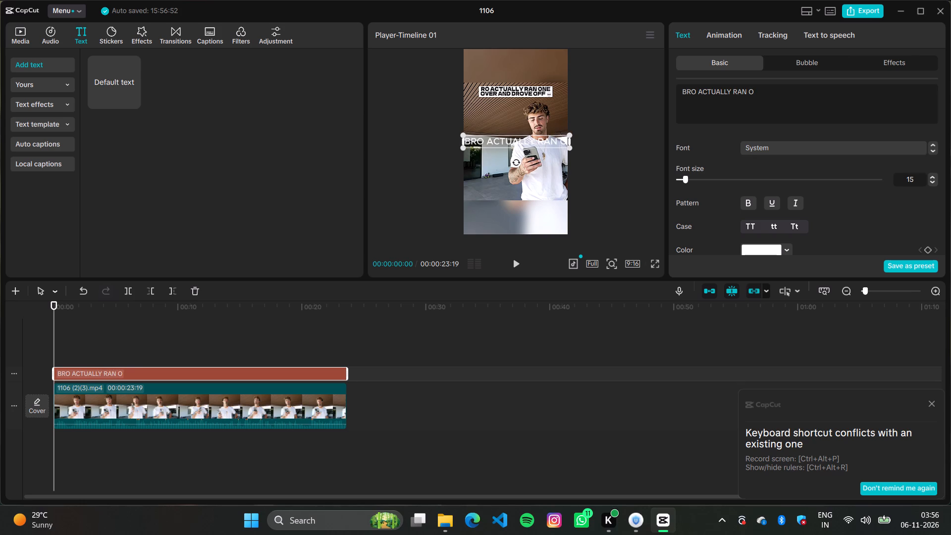
# Complete the text clip's wording so it reads "BRO ACTUALLY RAN ONNE OVER AND DROVE OFF".
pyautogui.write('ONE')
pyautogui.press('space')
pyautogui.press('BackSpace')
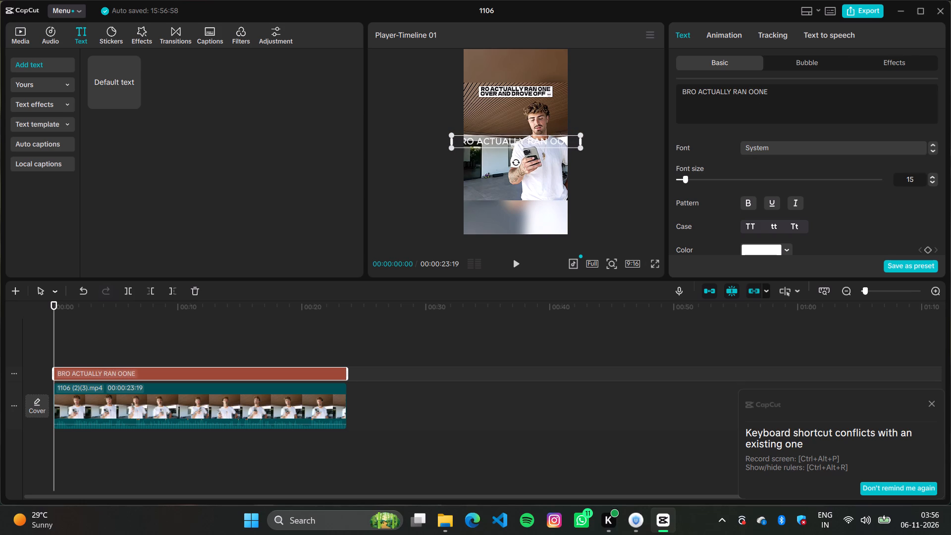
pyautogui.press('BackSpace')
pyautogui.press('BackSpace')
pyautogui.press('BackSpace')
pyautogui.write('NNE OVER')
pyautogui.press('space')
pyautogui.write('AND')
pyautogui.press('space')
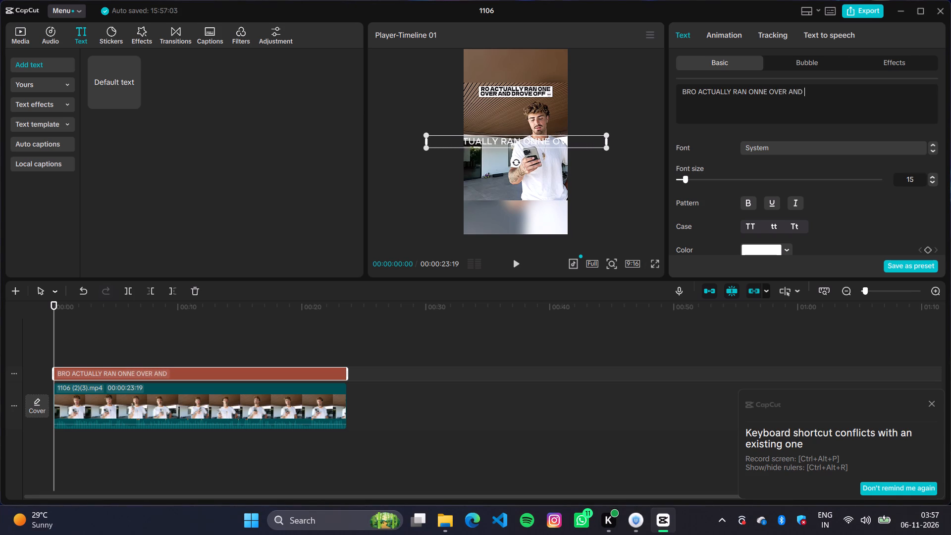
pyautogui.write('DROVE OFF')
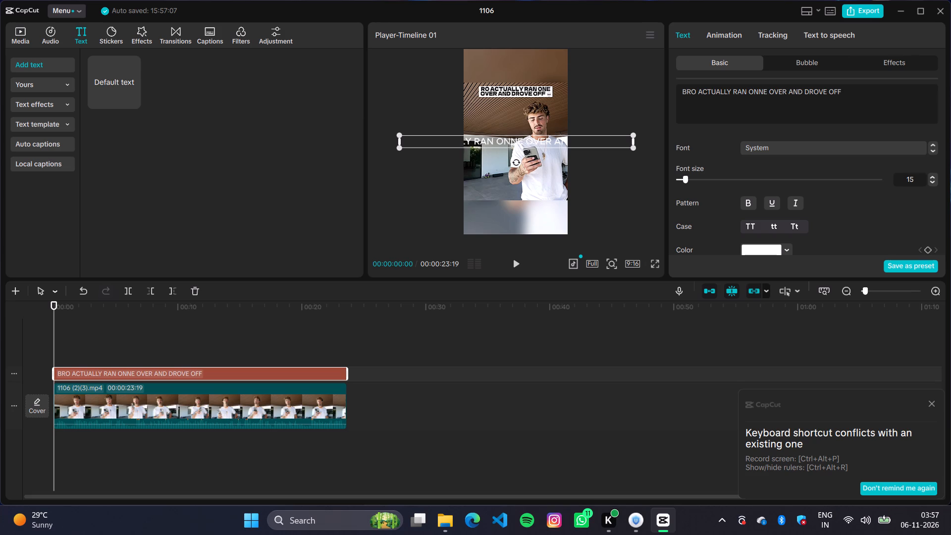
# Close the mistakenly opened Instagram window and switch to WhatsApp.
pyautogui.click(563, 521)
pyautogui.click(930, 9)
pyautogui.click(587, 518)
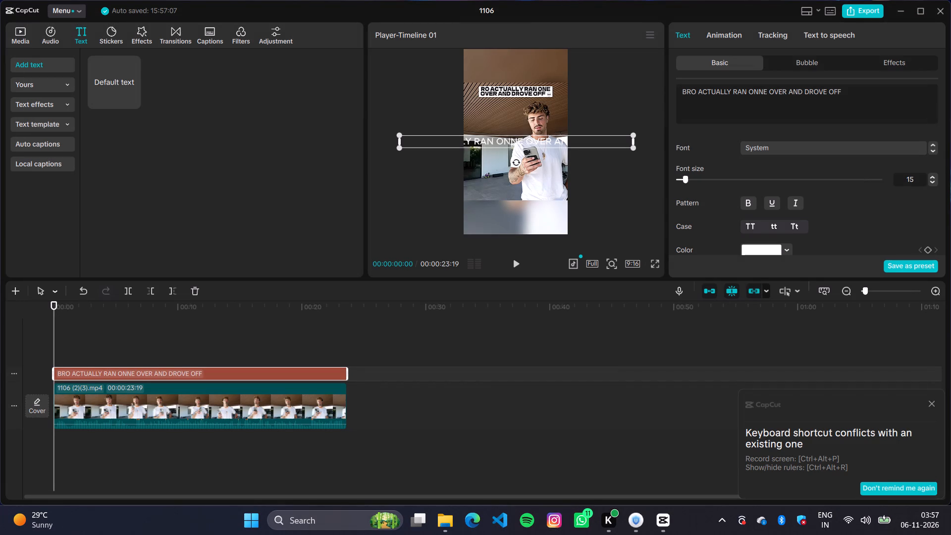
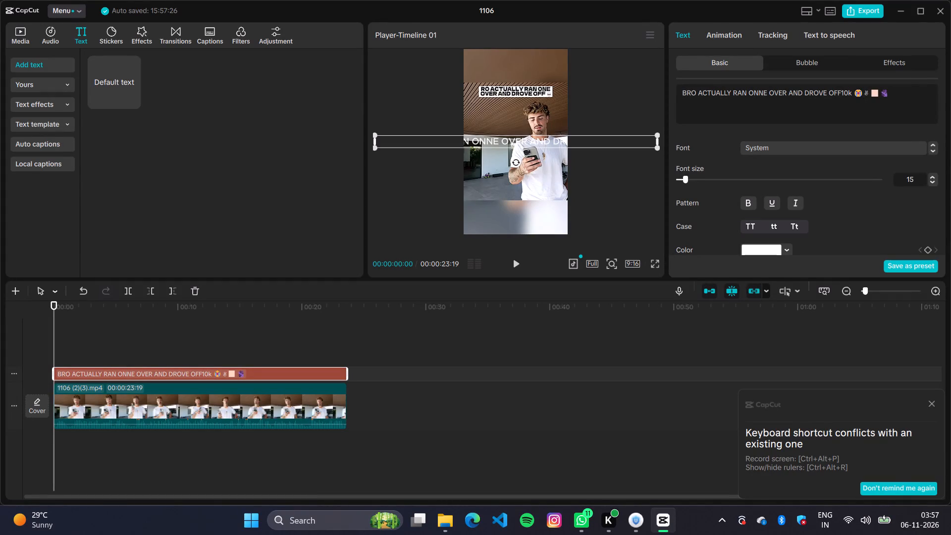
# Delete the "10k" and the extra emojis from the caption, leaving only the first emoji directly after "DROVE OFF".
pyautogui.click(876, 93)
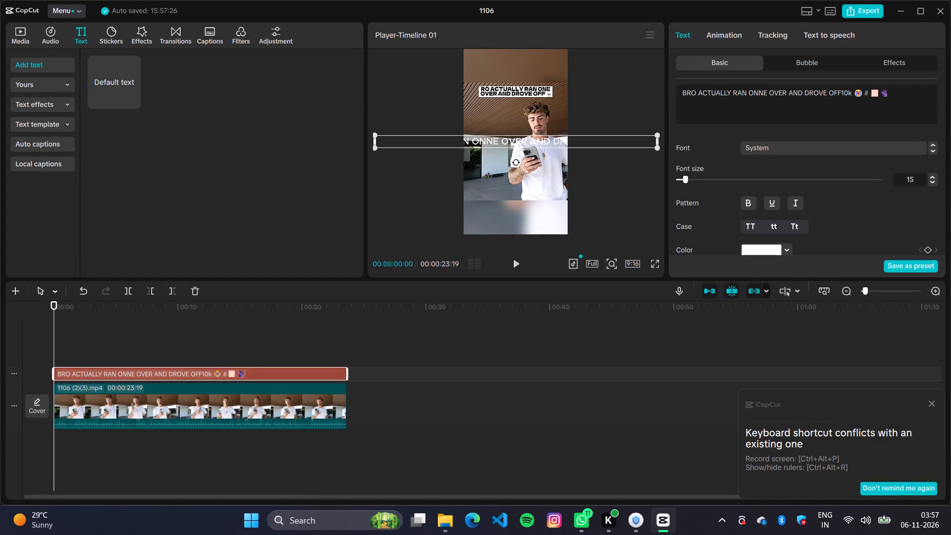
pyautogui.click(885, 97)
pyautogui.press('BackSpace')
pyautogui.press('BackSpace')
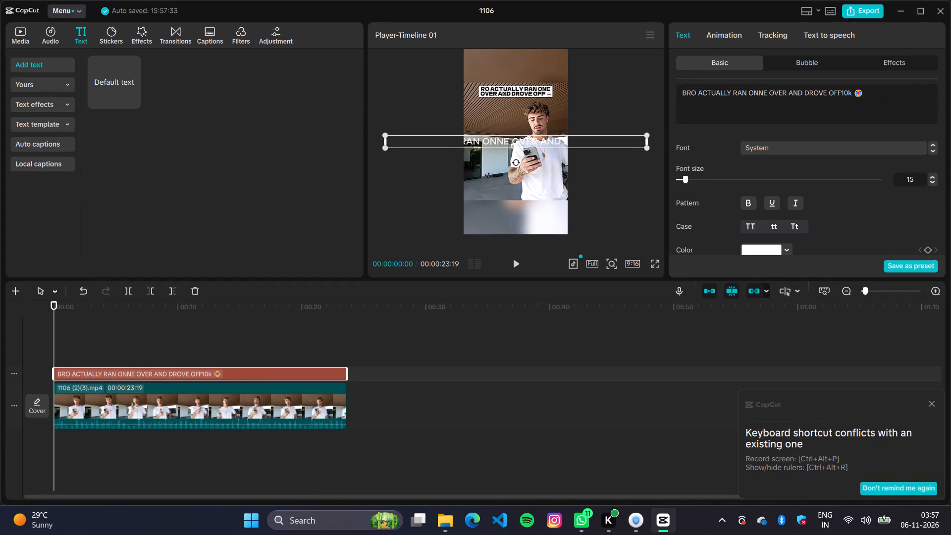
pyautogui.click(853, 94)
pyautogui.press('BackSpace')
pyautogui.press('BackSpace')
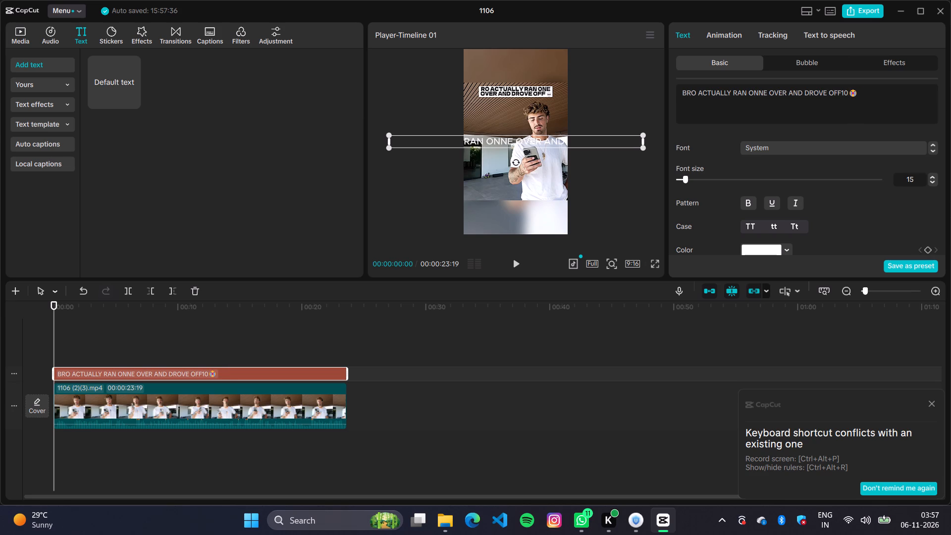
pyautogui.press('BackSpace')
pyautogui.press('BackSpace')
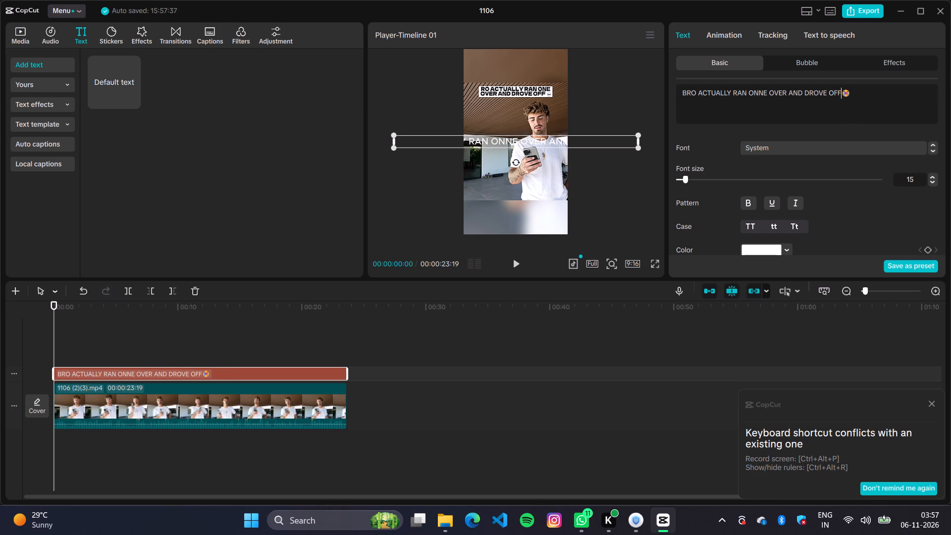
# Open the font choices for the caption text.
pyautogui.click(783, 152)
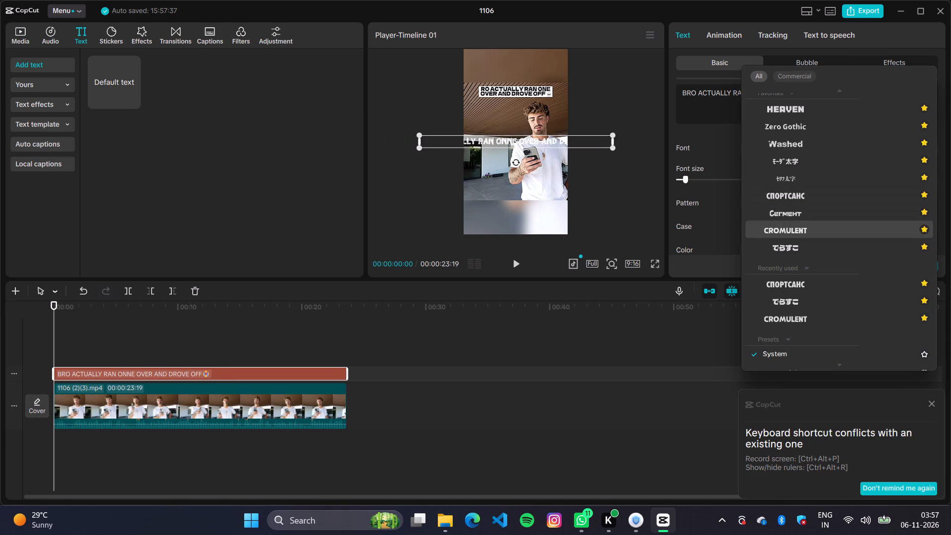
# Set the caption's font to でらすこ.
pyautogui.click(795, 246)
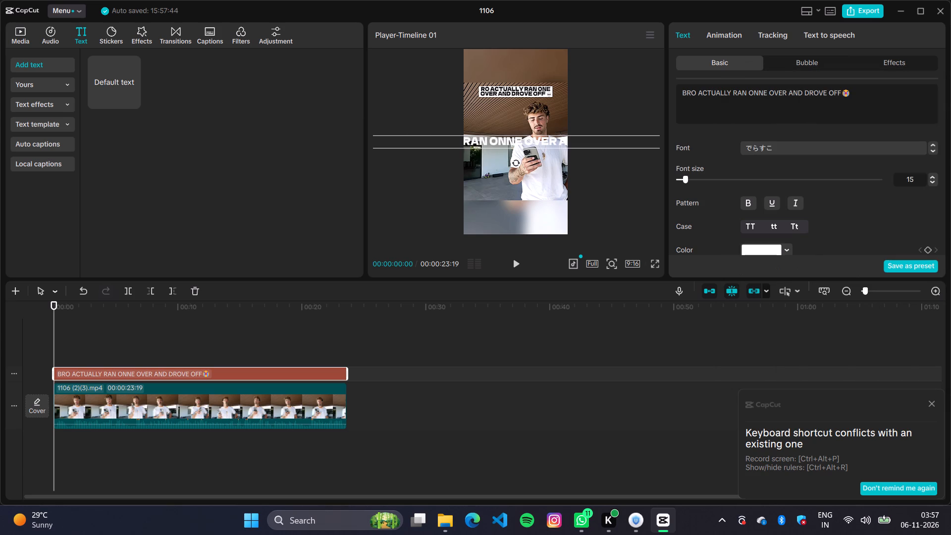
# Shrink the caption so most of its single line fits the frame, and place it across the man's face.
pyautogui.moveTo(494, 142); pyautogui.dragTo(548, 141)
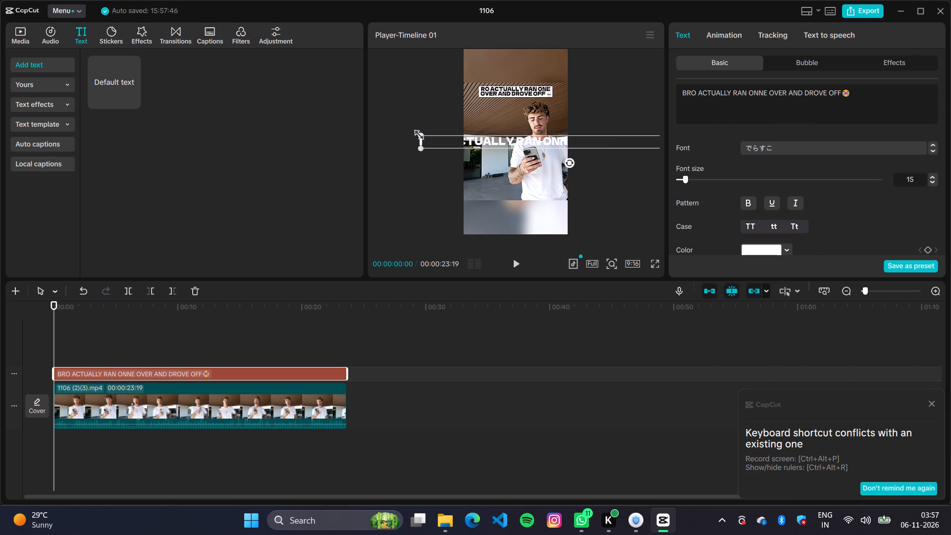
pyautogui.moveTo(416, 132); pyautogui.dragTo(569, 143)
pyautogui.moveTo(563, 141); pyautogui.dragTo(518, 131)
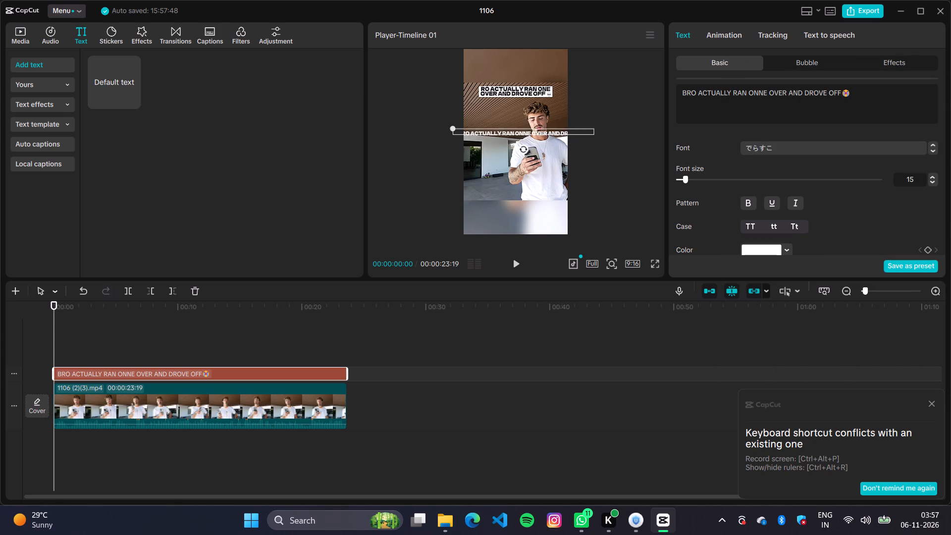
pyautogui.moveTo(518, 131); pyautogui.dragTo(525, 129)
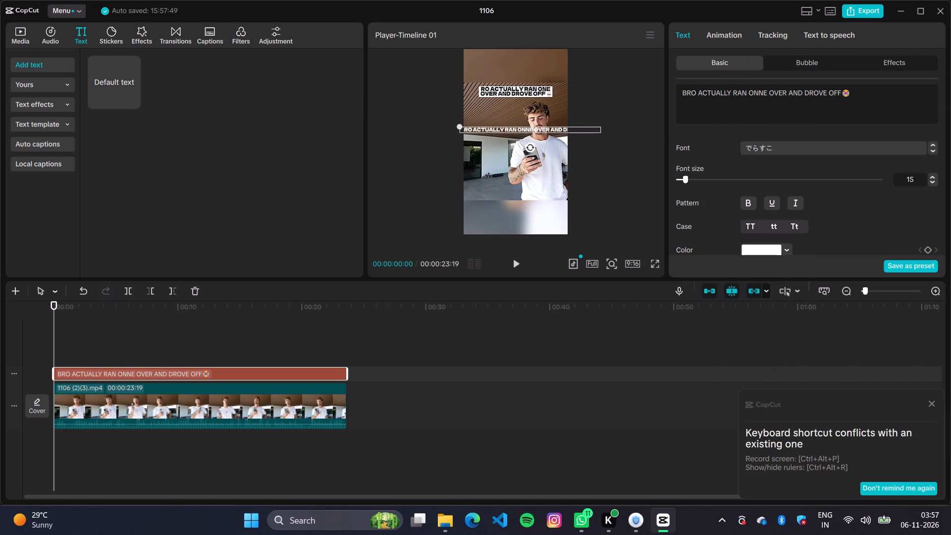
# Correct "ONNE" to "ONE" in the caption and break the line before "OVER AND DROVE OFF".
pyautogui.click(755, 96)
pyautogui.click(761, 94)
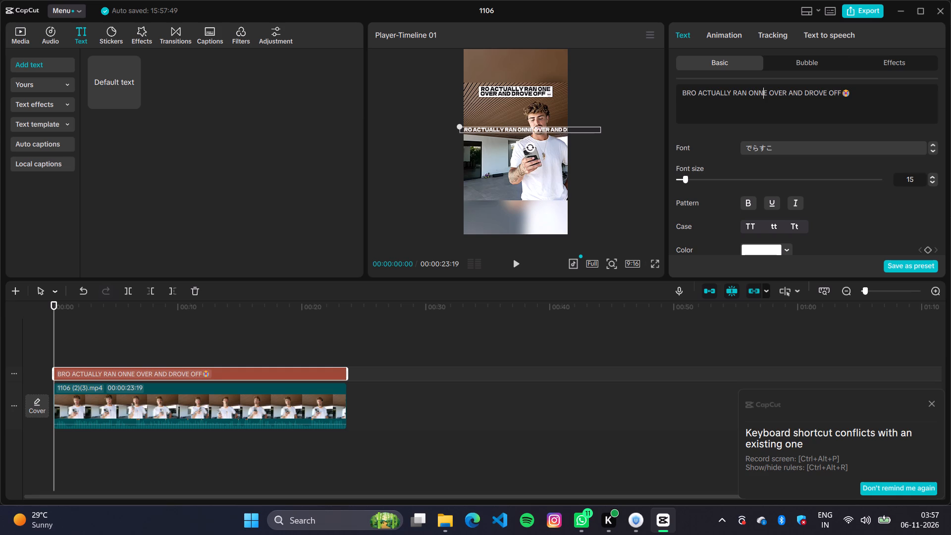
pyautogui.press('BackSpace')
pyautogui.click(766, 94)
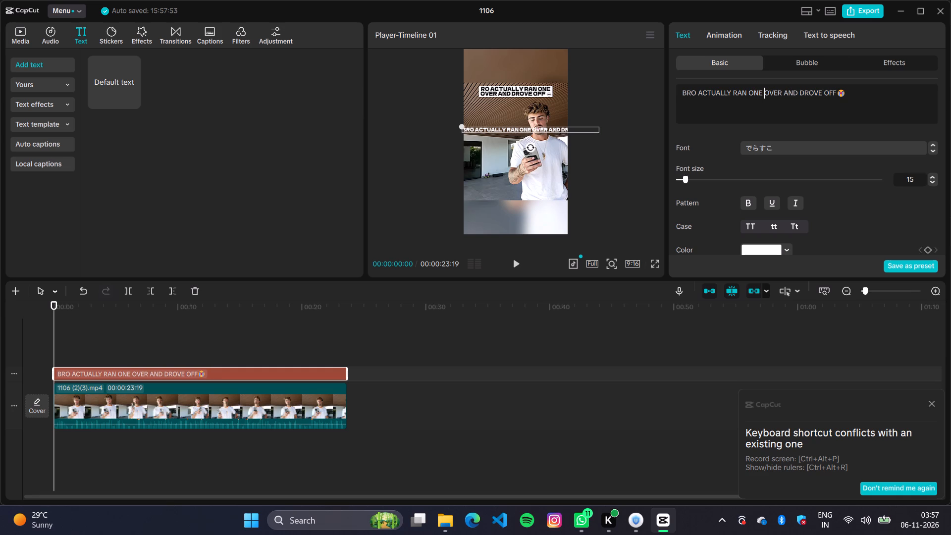
pyautogui.click(763, 92)
pyautogui.press('Return')
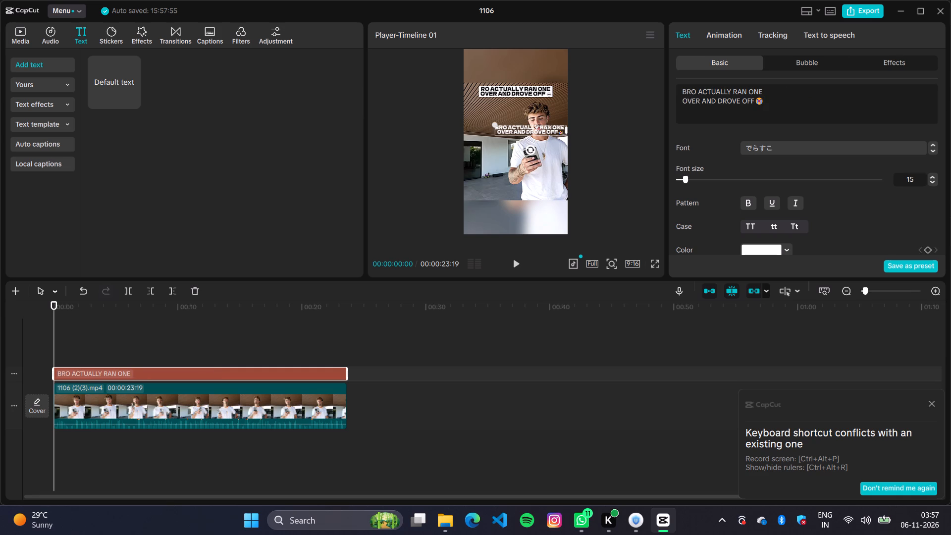
# Center the caption horizontally and place it just below the caption already burned into the video.
pyautogui.moveTo(514, 130); pyautogui.dragTo(500, 89)
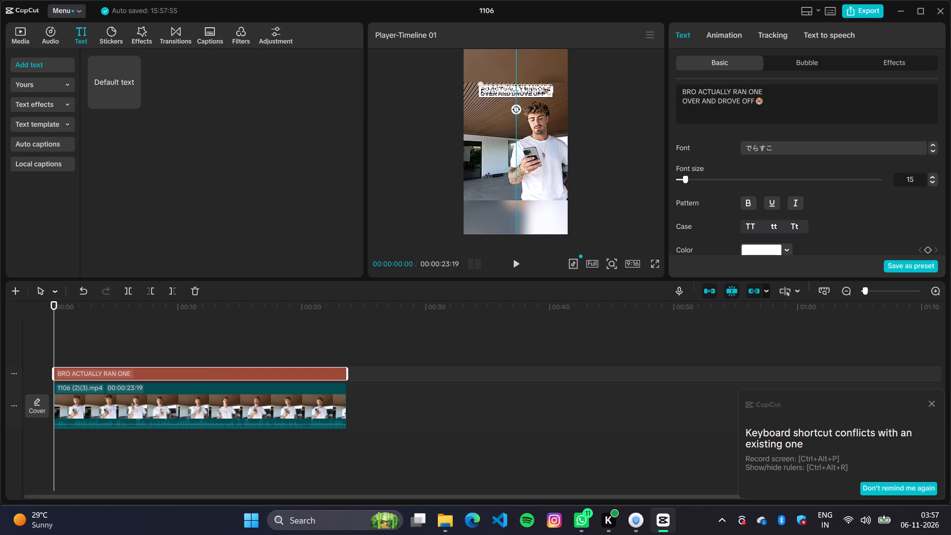
pyautogui.moveTo(500, 89); pyautogui.dragTo(500, 114)
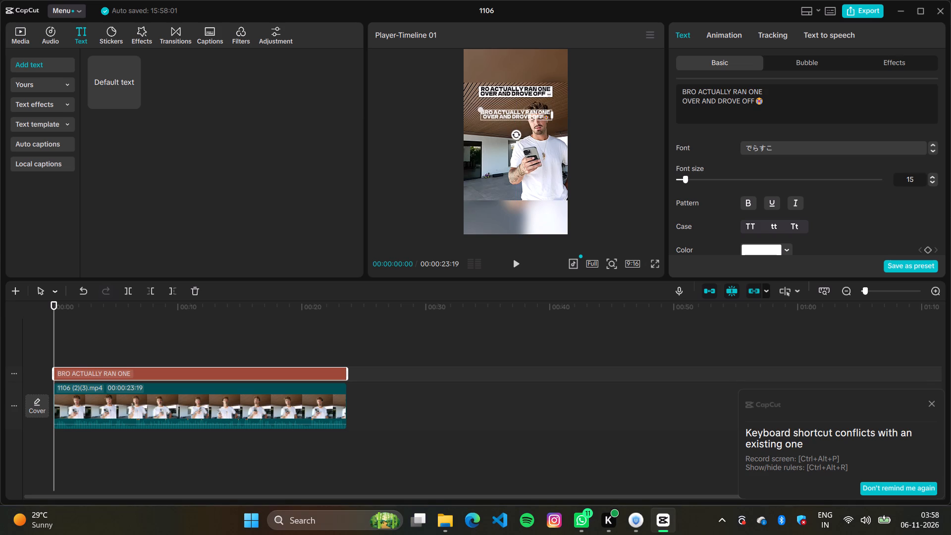
# Make the caption bold and set its case to uppercase.
pyautogui.click(792, 224)
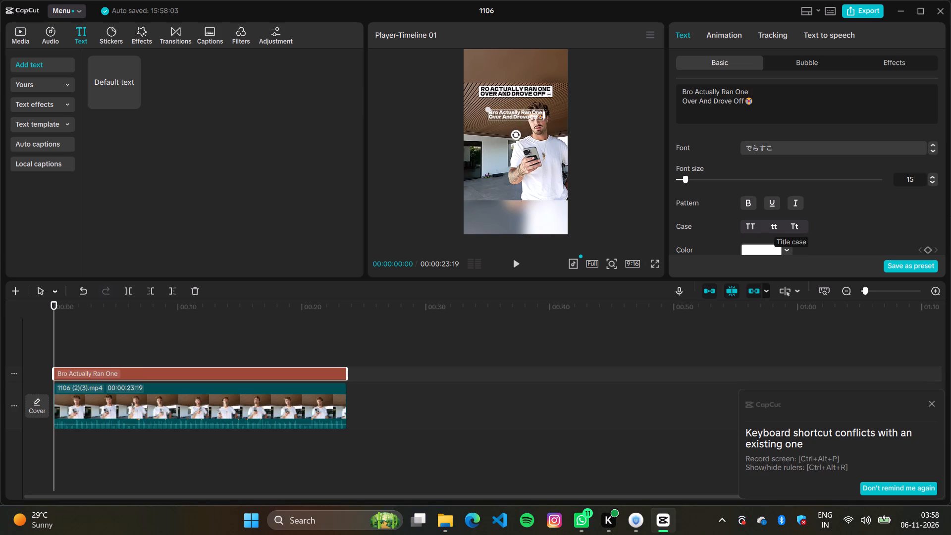
pyautogui.click(749, 202)
pyautogui.click(750, 222)
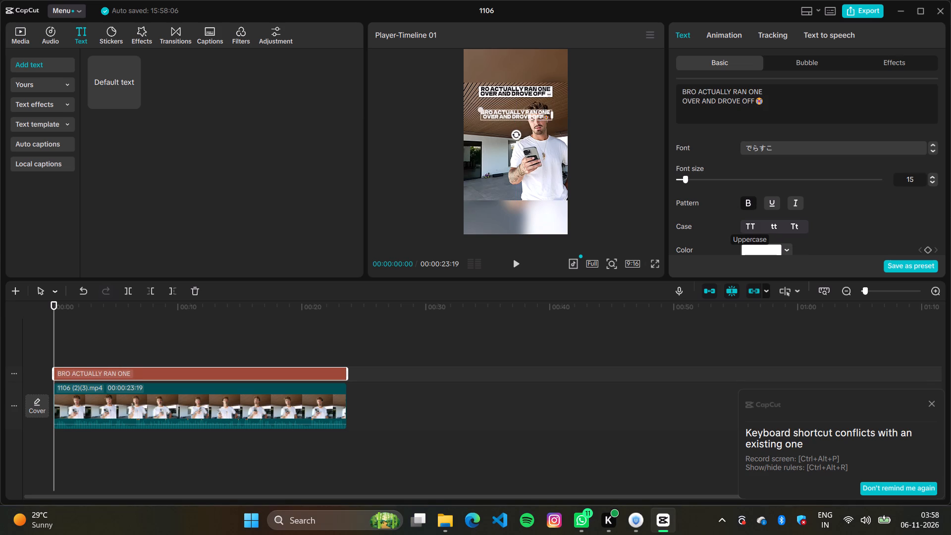
pyautogui.click(750, 228)
# Set the caption's text color to black.
pyautogui.scroll(-2, 798, 189)
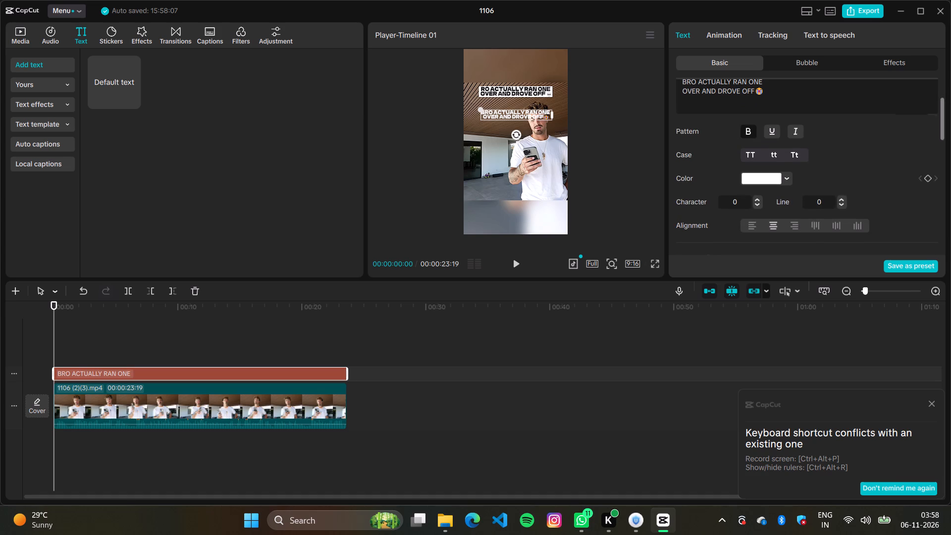
pyautogui.click(783, 178)
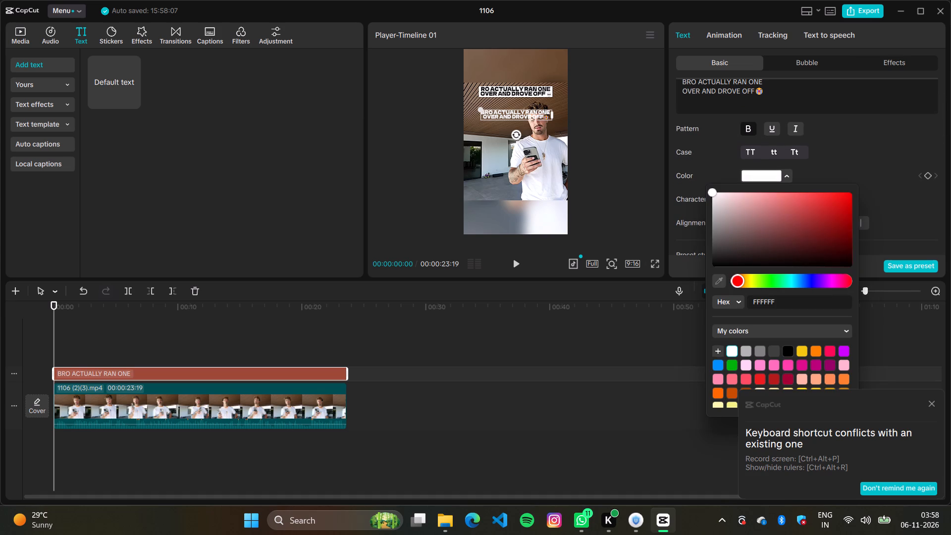
pyautogui.click(794, 348)
pyautogui.click(792, 350)
pyautogui.click(836, 160)
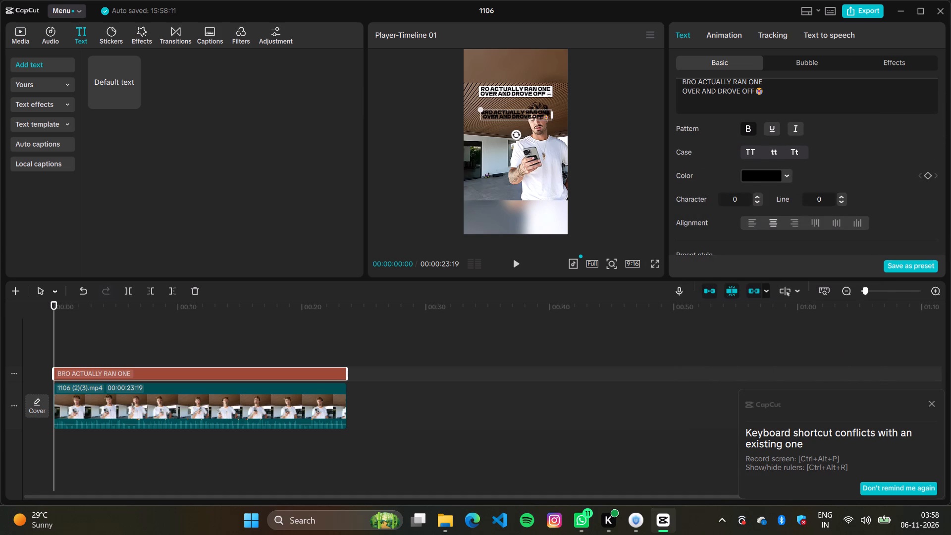
# Enable the caption's background with the second background style and a white color.
pyautogui.scroll(-7, 821, 167)
pyautogui.scroll(-12, 736, 192)
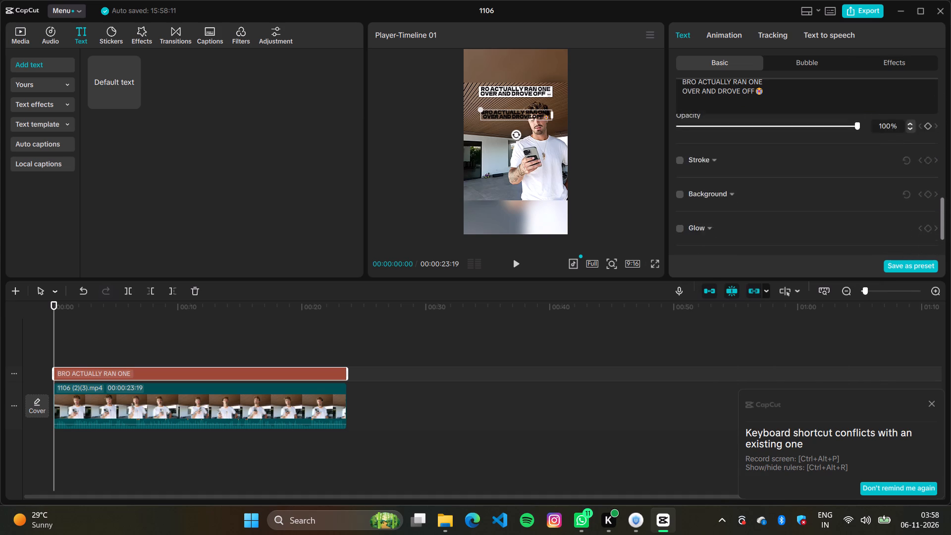
pyautogui.click(681, 139)
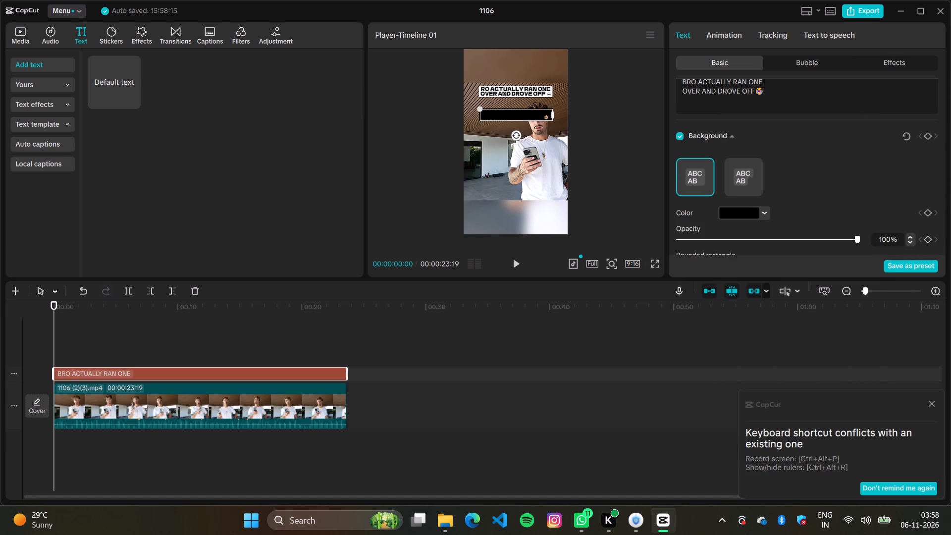
pyautogui.click(741, 182)
pyautogui.click(762, 210)
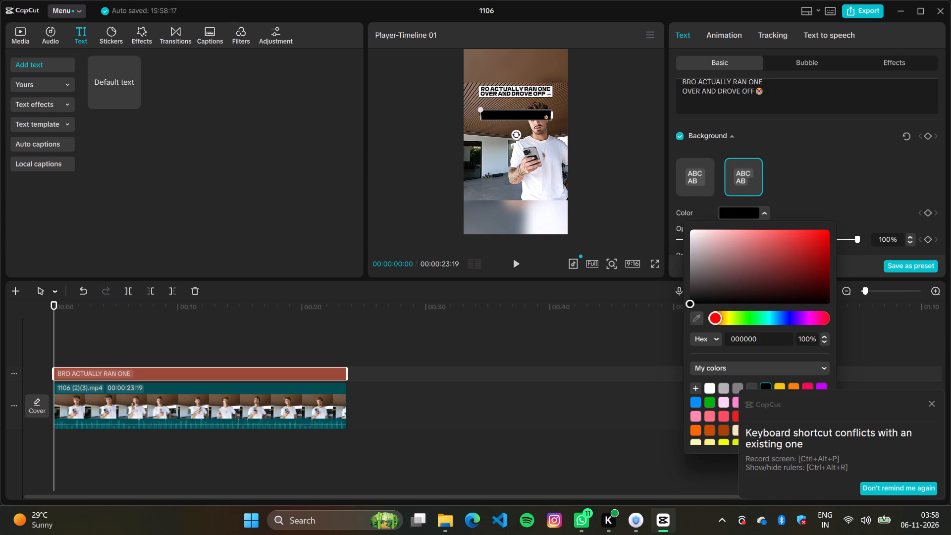
pyautogui.click(713, 386)
pyautogui.click(791, 187)
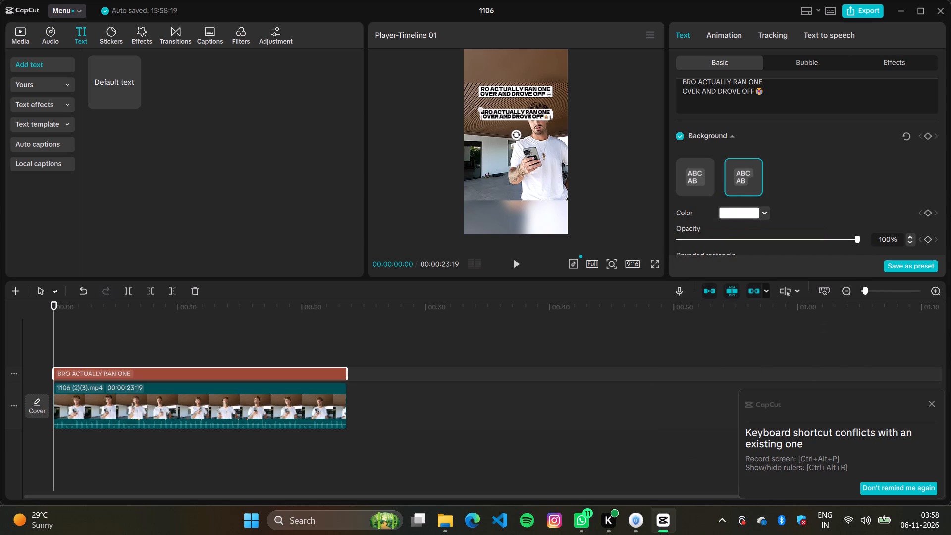
# Cover the video's burned-in caption with the new one, centered at about Y 1040 and enlarged to about 50% scale.
pyautogui.moveTo(496, 114); pyautogui.dragTo(497, 89)
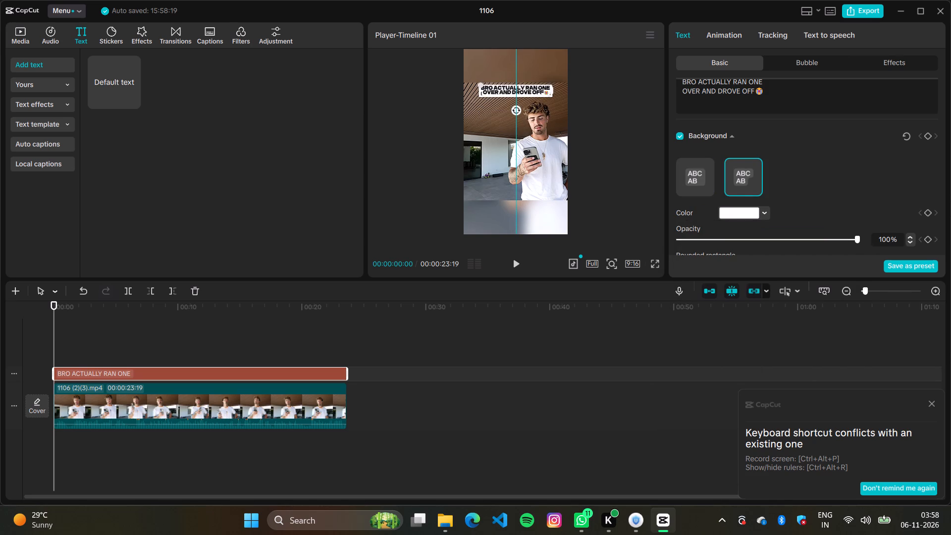
pyautogui.moveTo(497, 89); pyautogui.dragTo(497, 90)
pyautogui.click(654, 264)
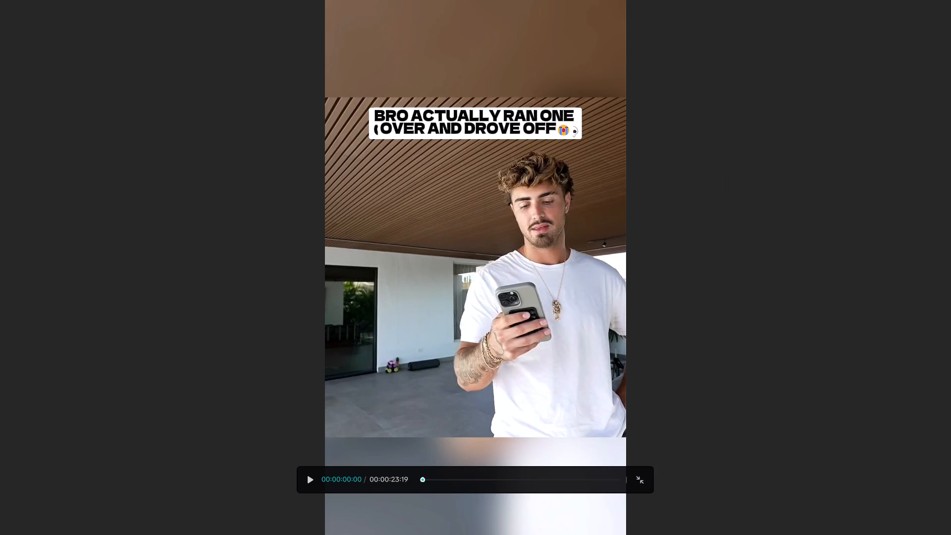
pyautogui.click(640, 484)
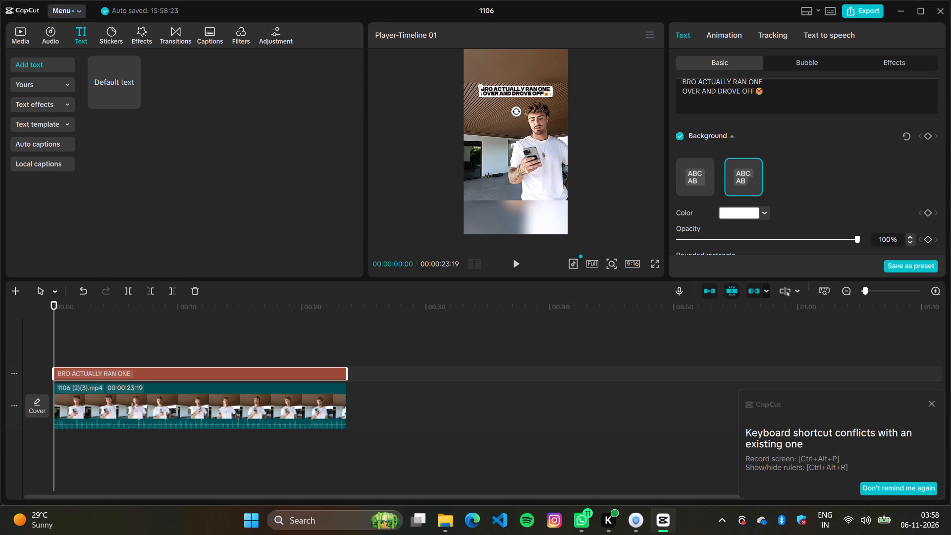
pyautogui.moveTo(477, 83); pyautogui.dragTo(473, 83)
# Play the video full screen to check the caption's coverage and the footage from start to end, replaying the early part.
pyautogui.click(655, 263)
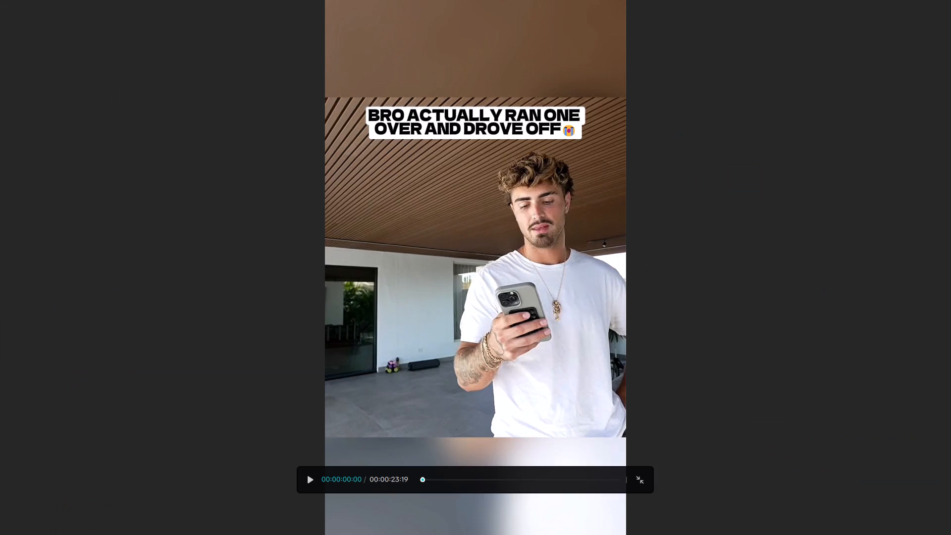
pyautogui.press('space')
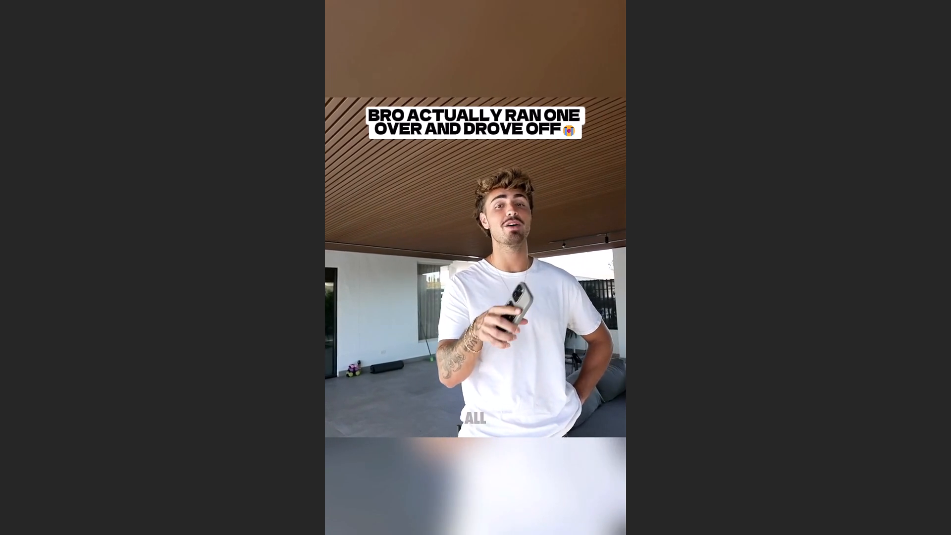
pyautogui.click(470, 500)
pyautogui.click(465, 477)
pyautogui.click(457, 479)
pyautogui.press('space')
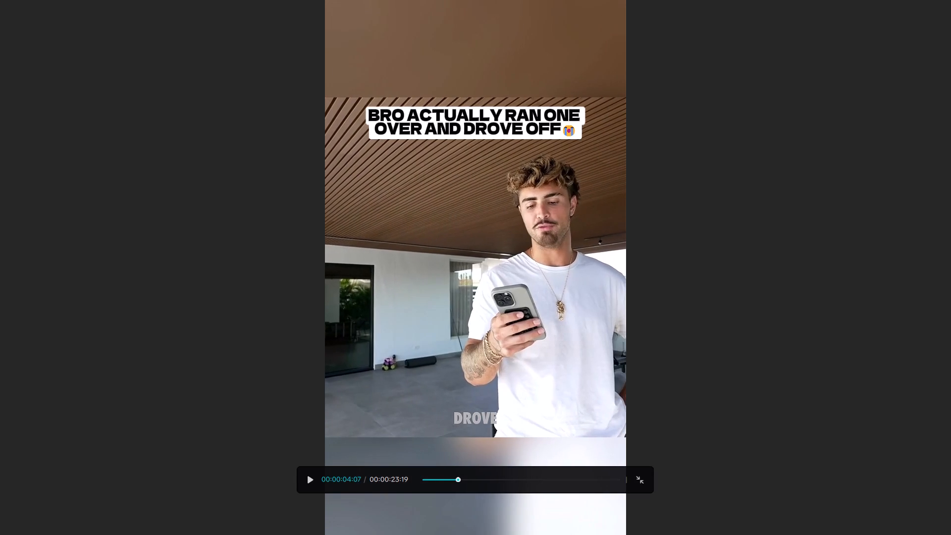
pyautogui.press('space')
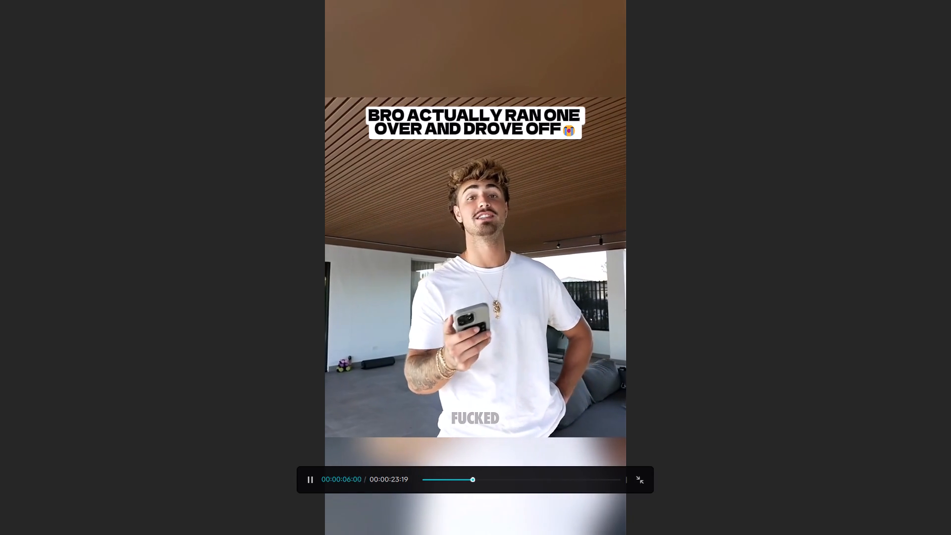
pyautogui.press('space')
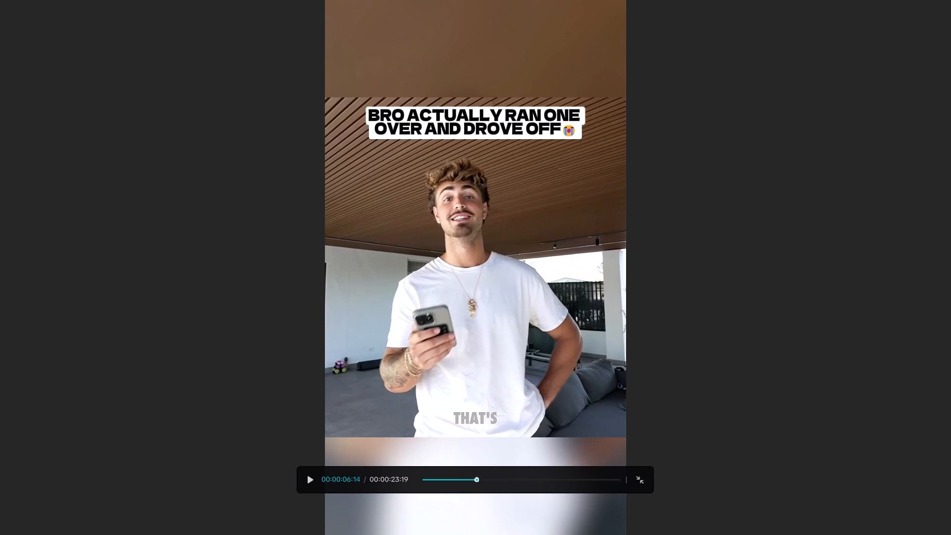
pyautogui.press('space')
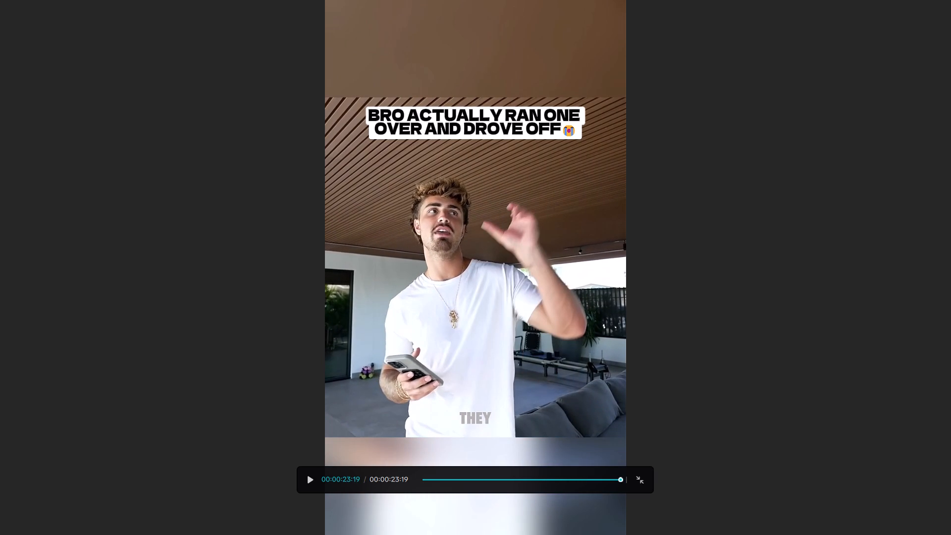
pyautogui.click(441, 481)
pyautogui.press('space')
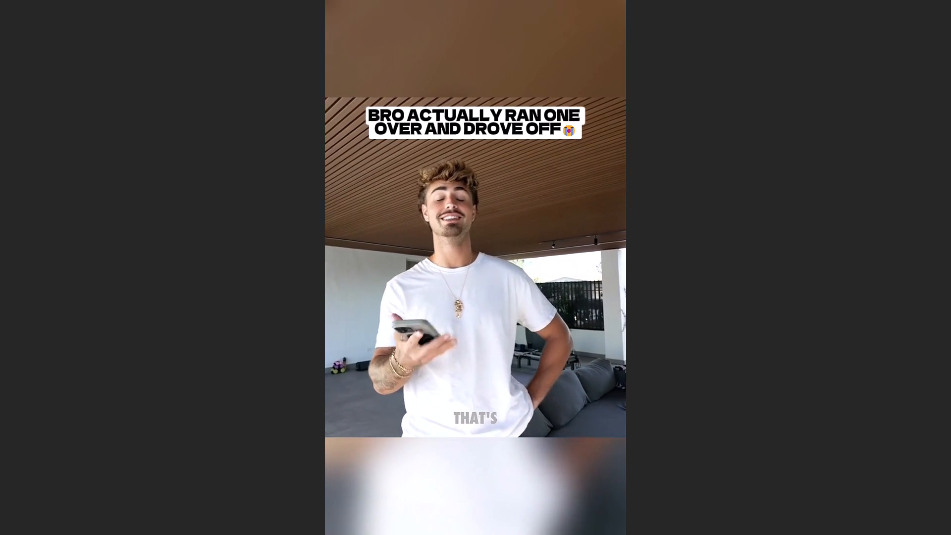
pyautogui.press('space')
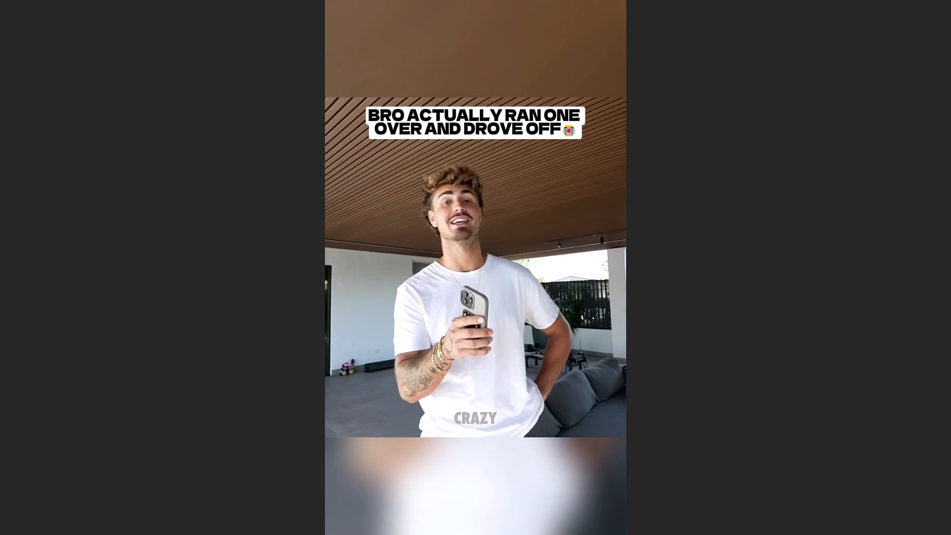
pyautogui.click(595, 446)
pyautogui.click(637, 484)
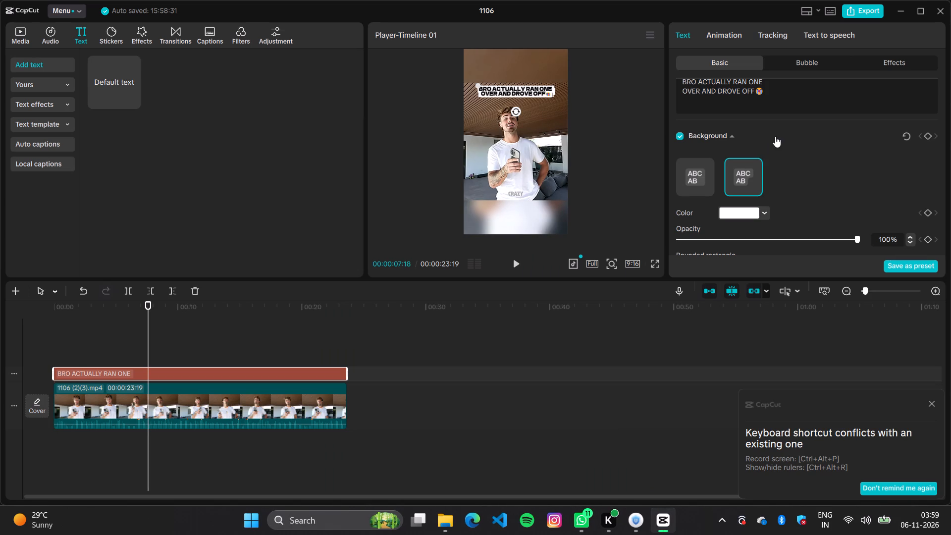
# Delete the emoji after "DROVE OFF" in the caption.
pyautogui.scroll(2, 734, 125)
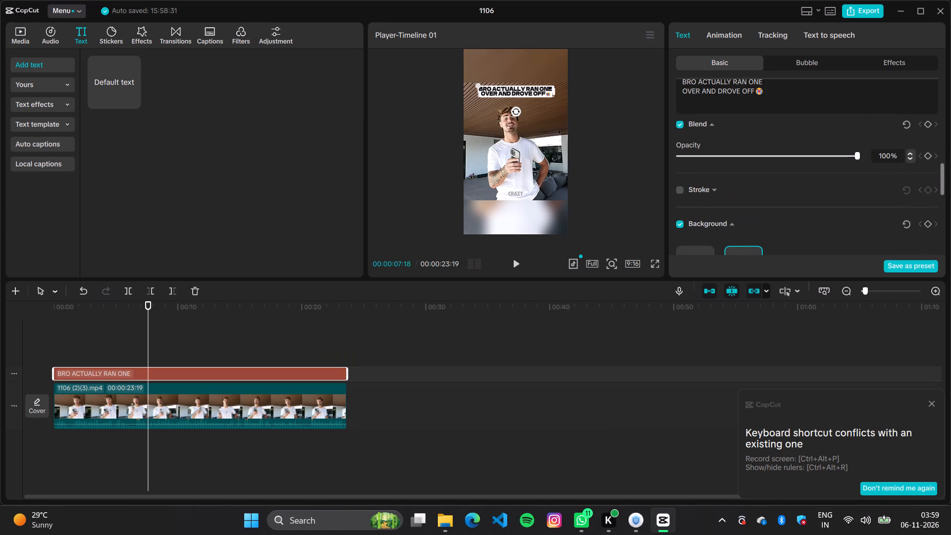
pyautogui.scroll(2, 770, 109)
pyautogui.click(783, 101)
pyautogui.press('BackSpace')
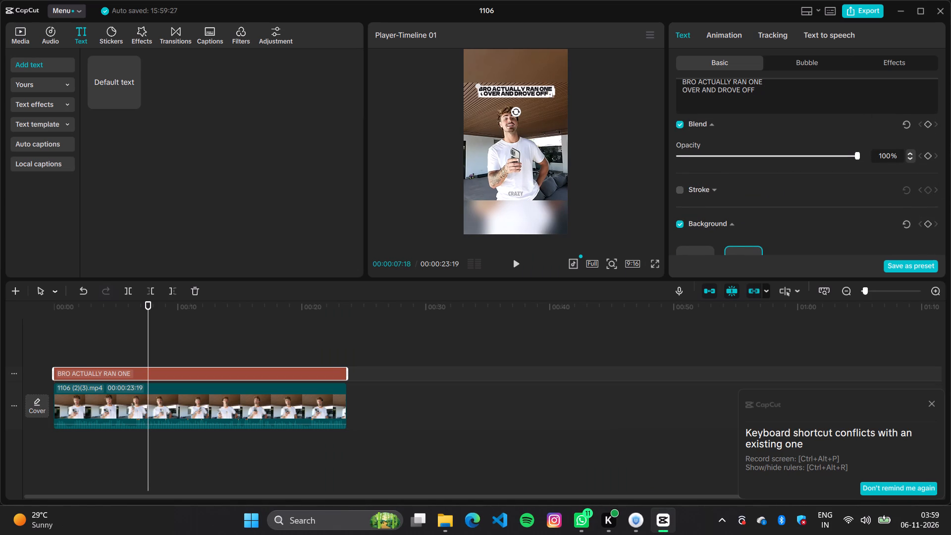
pyautogui.click(762, 89)
pyautogui.scroll(5, 757, 132)
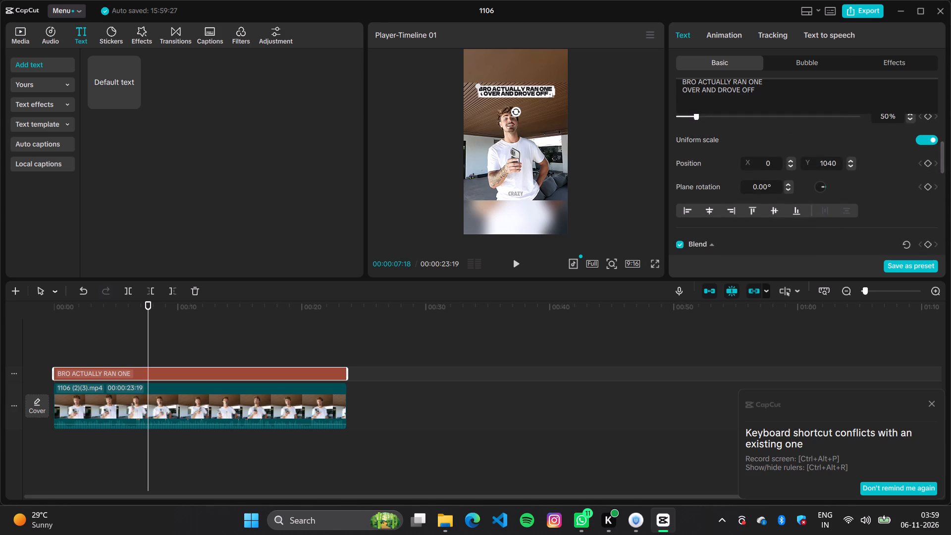
# Clear the wording "BRO ACTUALLY RAN ONE OVER AND DROVE OFF" from the full-length caption.
pyautogui.scroll(6, 781, 146)
pyautogui.scroll(6, 771, 191)
pyautogui.scroll(7, 833, 140)
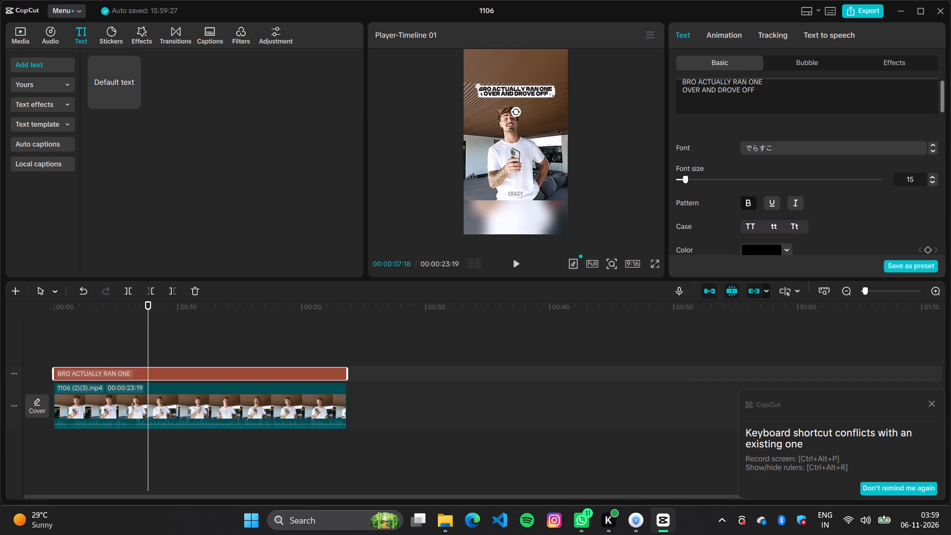
pyautogui.scroll(6, 824, 148)
pyautogui.scroll(4, 781, 123)
pyautogui.moveTo(762, 103); pyautogui.dragTo(761, 103)
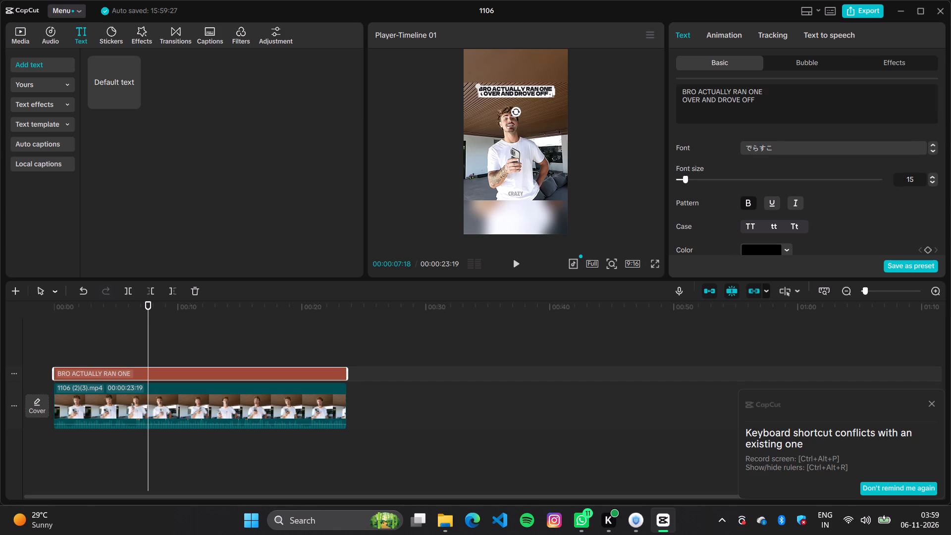
pyautogui.moveTo(761, 103); pyautogui.dragTo(640, 85)
pyautogui.click(773, 109)
pyautogui.press('space')
pyautogui.press('BackSpace')
pyautogui.press('BackSpace')
pyautogui.press('BackSpace')
pyautogui.press('BackSpace')
pyautogui.press('BackSpace')
pyautogui.press('BackSpace')
pyautogui.press('BackSpace')
pyautogui.press('BackSpace')
pyautogui.press('BackSpace')
pyautogui.press('BackSpace')
pyautogui.press('BackSpace')
pyautogui.press('BackSpace')
pyautogui.press('BackSpace')
pyautogui.press('BackSpace')
pyautogui.press('BackSpace')
pyautogui.press('BackSpace')
pyautogui.press('BackSpace')
pyautogui.press('BackSpace')
pyautogui.press('BackSpace')
pyautogui.press('BackSpace')
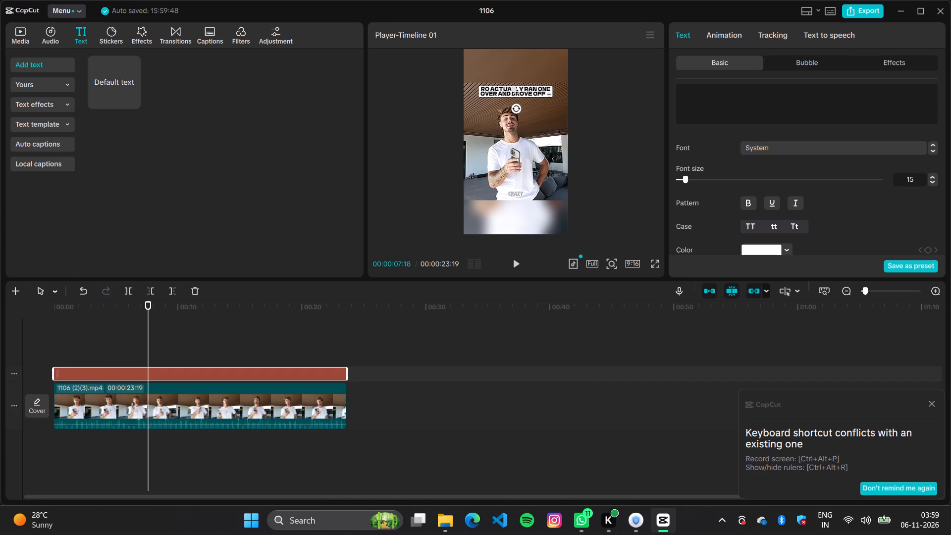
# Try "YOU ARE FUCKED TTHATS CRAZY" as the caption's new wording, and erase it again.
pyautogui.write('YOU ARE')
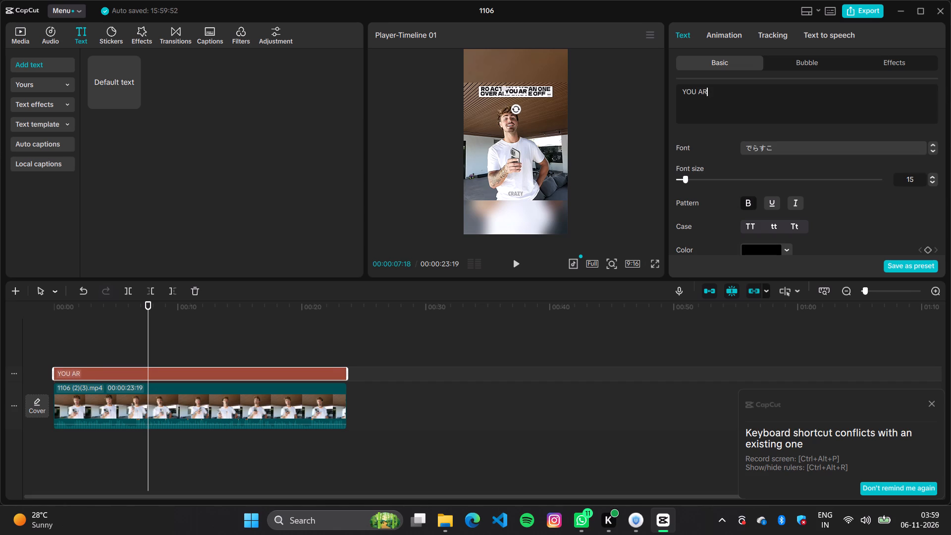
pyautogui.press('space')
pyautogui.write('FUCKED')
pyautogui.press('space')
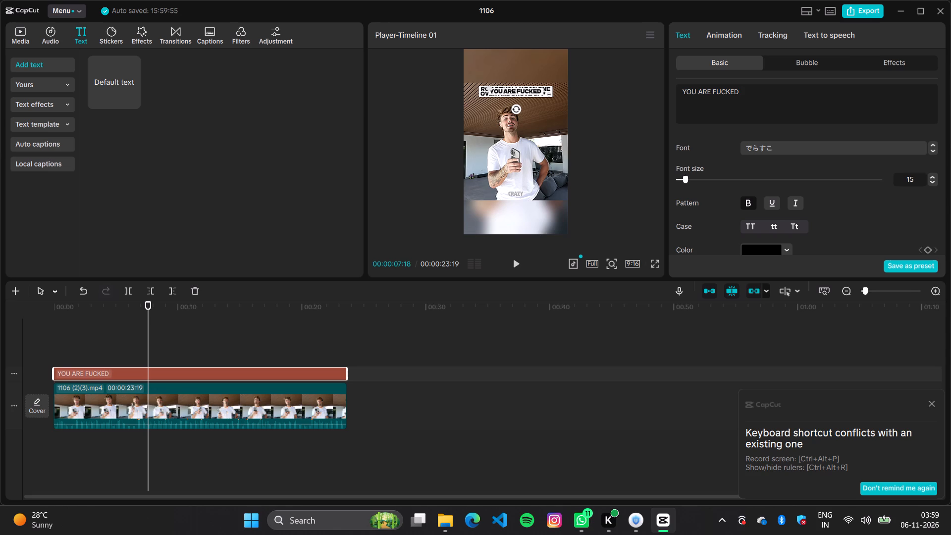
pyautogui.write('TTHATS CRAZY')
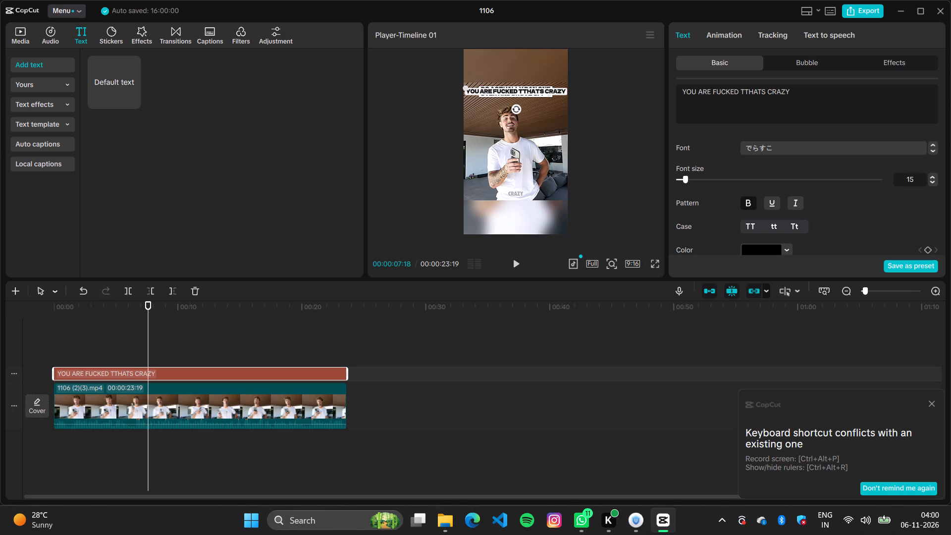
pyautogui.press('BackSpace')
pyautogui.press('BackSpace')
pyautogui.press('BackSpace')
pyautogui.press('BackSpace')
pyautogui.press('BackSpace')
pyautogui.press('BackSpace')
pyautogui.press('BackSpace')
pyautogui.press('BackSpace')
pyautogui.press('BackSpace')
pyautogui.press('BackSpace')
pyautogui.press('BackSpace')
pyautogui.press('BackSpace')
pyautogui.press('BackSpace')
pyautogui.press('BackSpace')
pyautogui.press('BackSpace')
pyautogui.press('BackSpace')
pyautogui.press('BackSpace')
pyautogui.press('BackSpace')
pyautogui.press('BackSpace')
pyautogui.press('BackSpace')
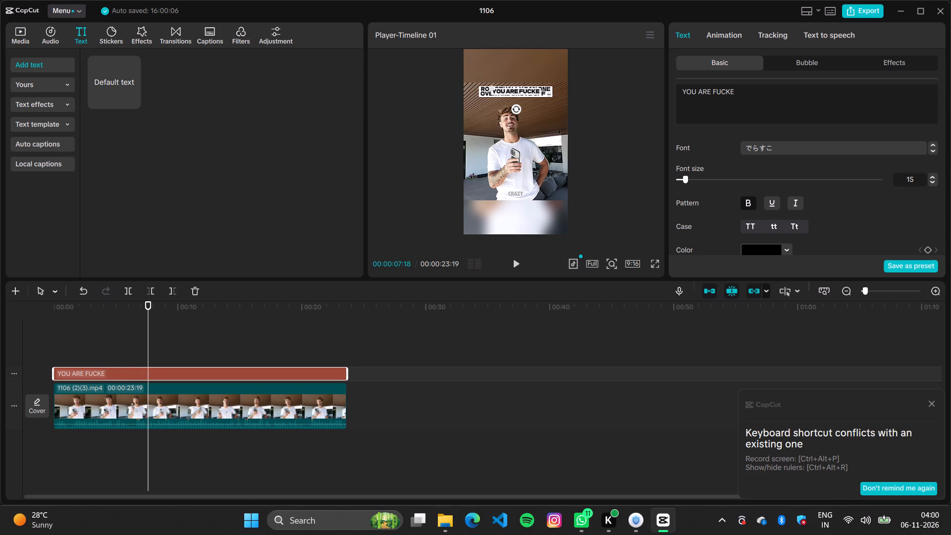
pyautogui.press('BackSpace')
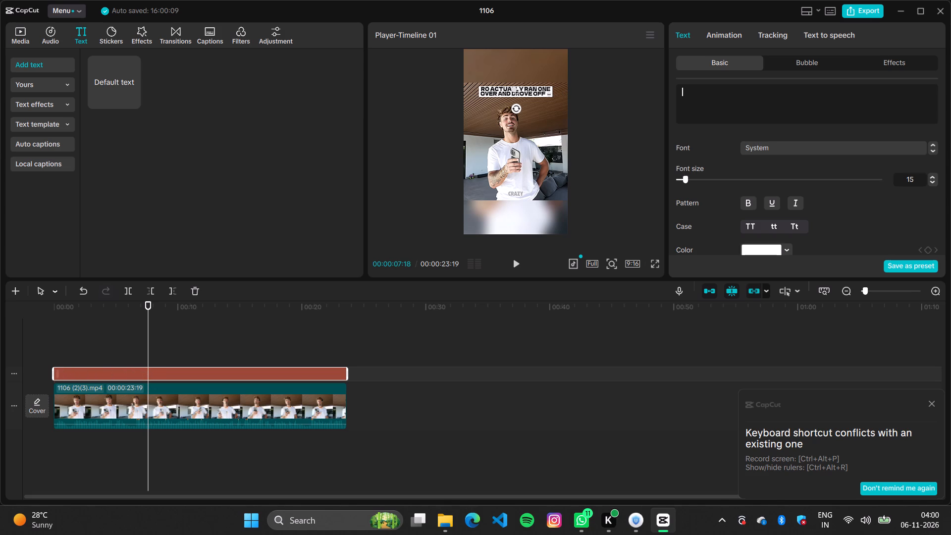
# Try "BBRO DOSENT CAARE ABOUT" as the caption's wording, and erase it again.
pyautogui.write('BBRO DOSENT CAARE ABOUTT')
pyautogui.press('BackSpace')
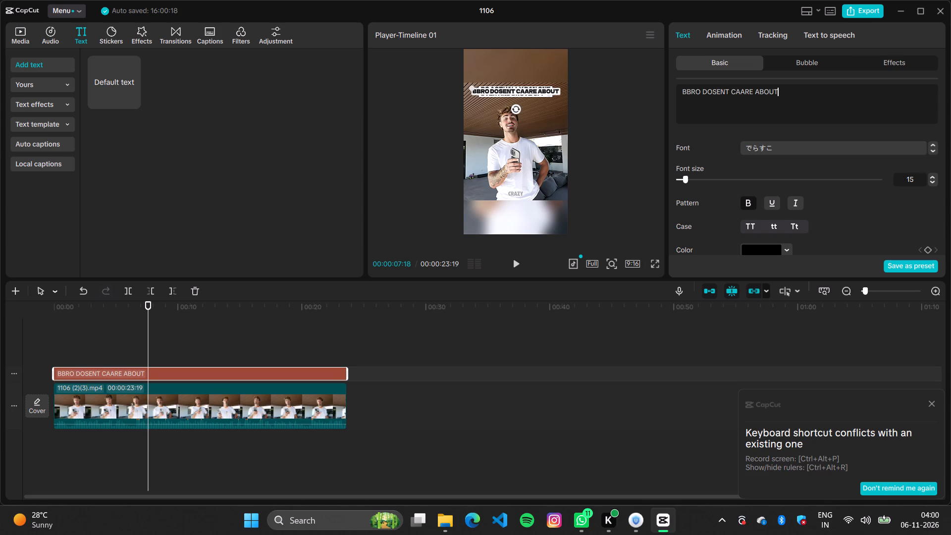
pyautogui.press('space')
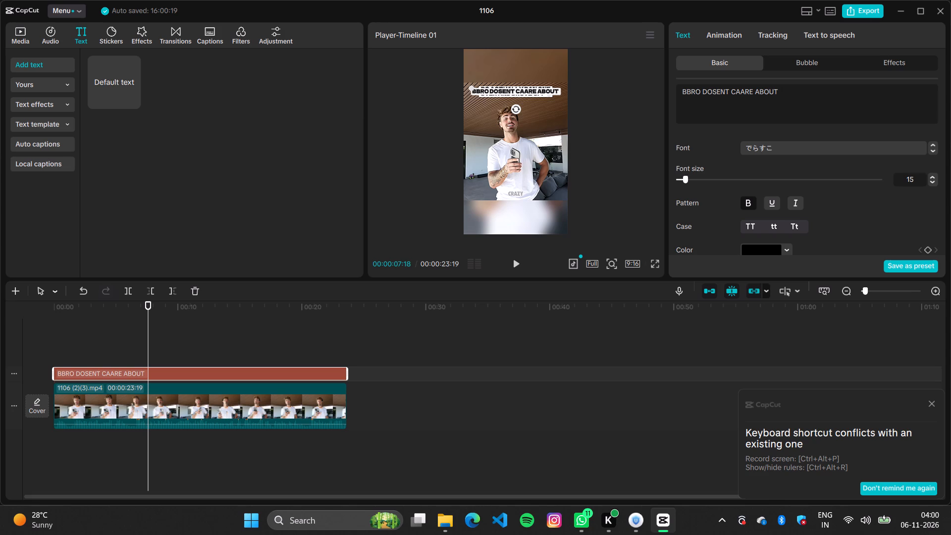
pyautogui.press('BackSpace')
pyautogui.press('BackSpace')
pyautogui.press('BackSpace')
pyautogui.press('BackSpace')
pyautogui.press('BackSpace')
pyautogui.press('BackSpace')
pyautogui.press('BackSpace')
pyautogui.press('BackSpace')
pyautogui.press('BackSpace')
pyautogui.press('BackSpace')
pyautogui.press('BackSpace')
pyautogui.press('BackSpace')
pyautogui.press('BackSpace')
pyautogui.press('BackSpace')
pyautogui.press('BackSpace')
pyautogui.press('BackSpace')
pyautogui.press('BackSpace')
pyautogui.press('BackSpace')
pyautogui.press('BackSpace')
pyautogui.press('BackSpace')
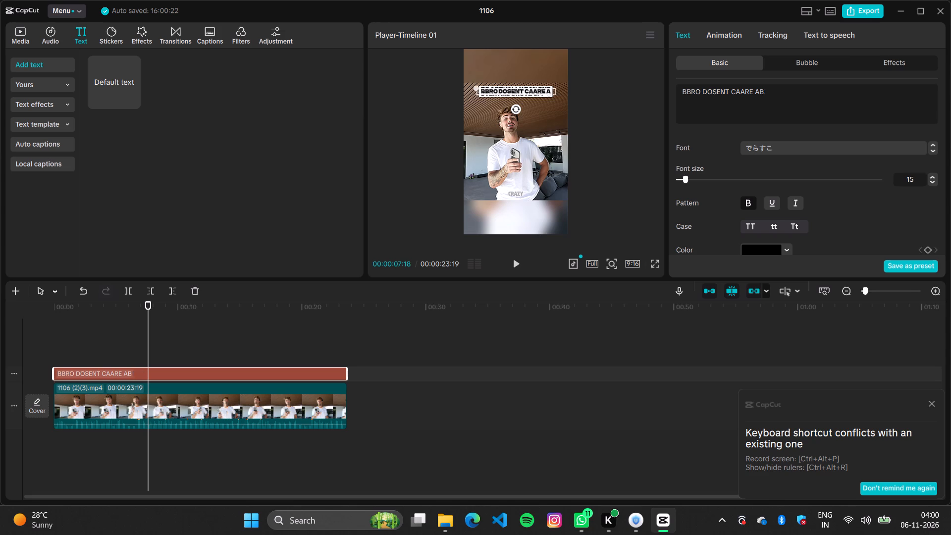
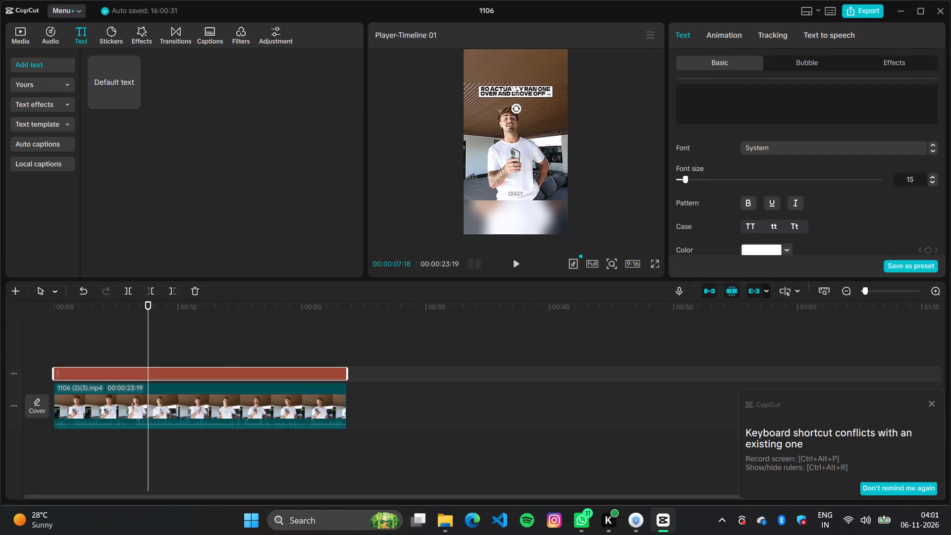
# Paste "WAIT, YOU WERE ACTUALLY SERIOUS ABOUT THE DOG? 😭" as the caption's wording and break the line after "ACTUALLY".
pyautogui.hotkey('ctrl', 'v')
pyautogui.click(776, 92)
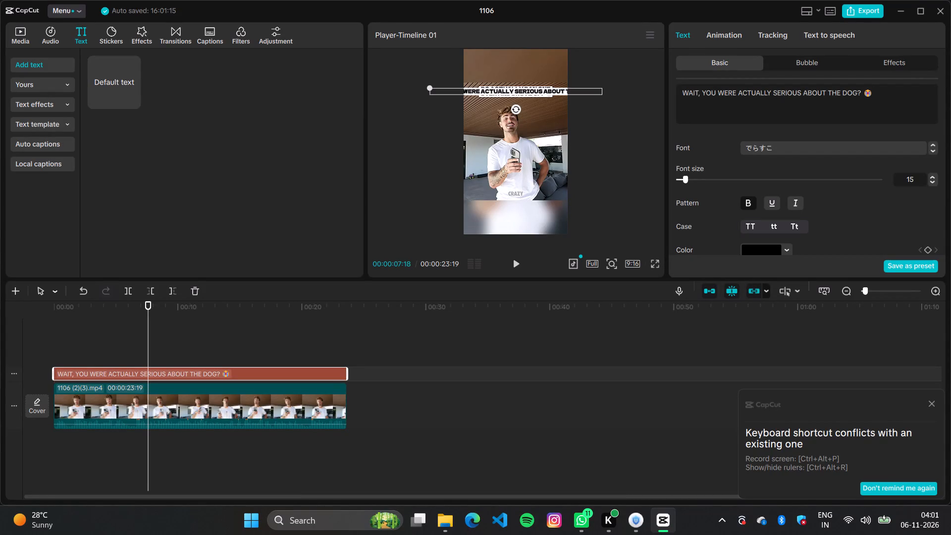
pyautogui.click(773, 96)
pyautogui.press('Return')
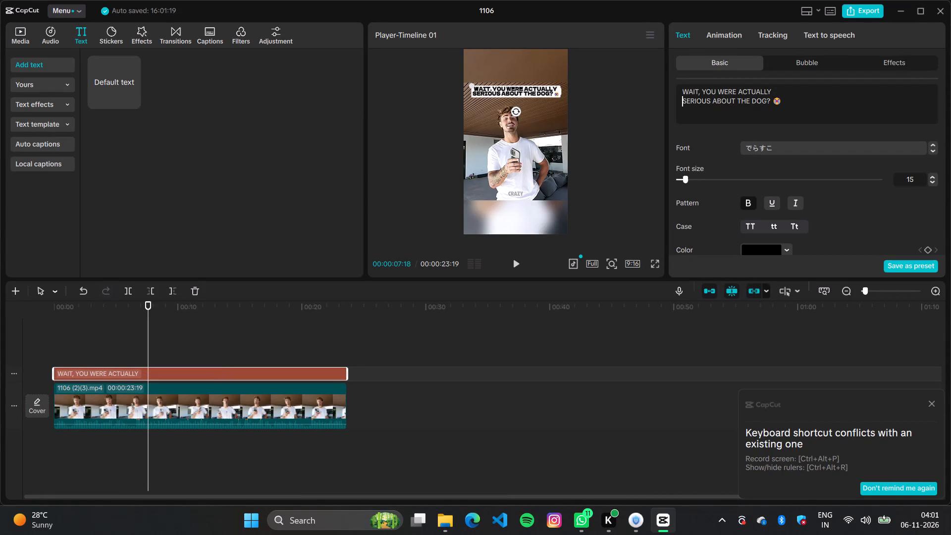
# Preview the new caption over the playing video, including at full-screen size.
pyautogui.click(656, 265)
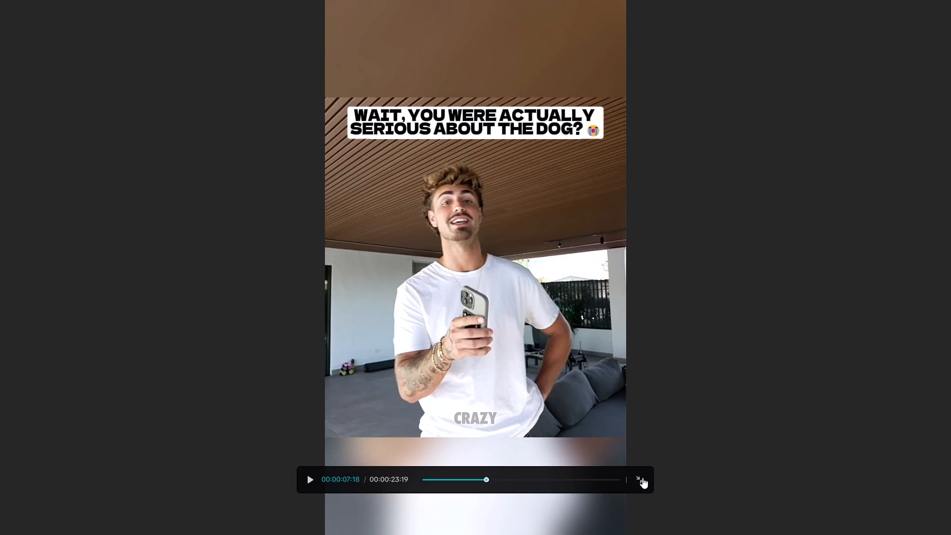
pyautogui.click(642, 478)
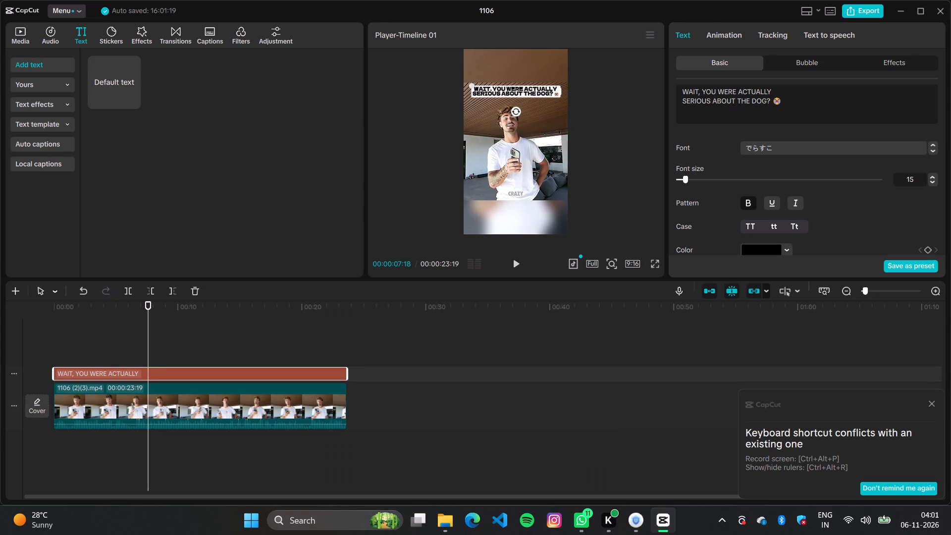
pyautogui.press('space')
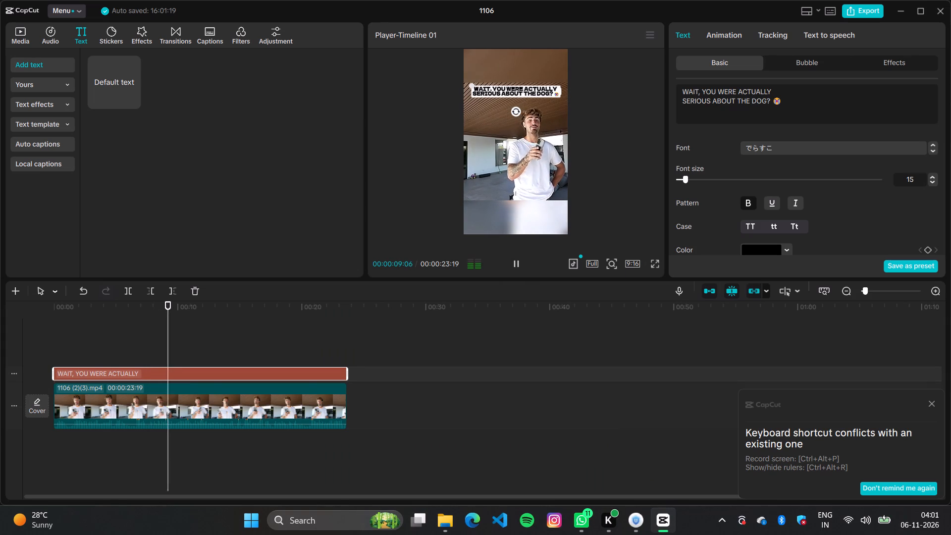
pyautogui.press('space')
pyautogui.click(655, 262)
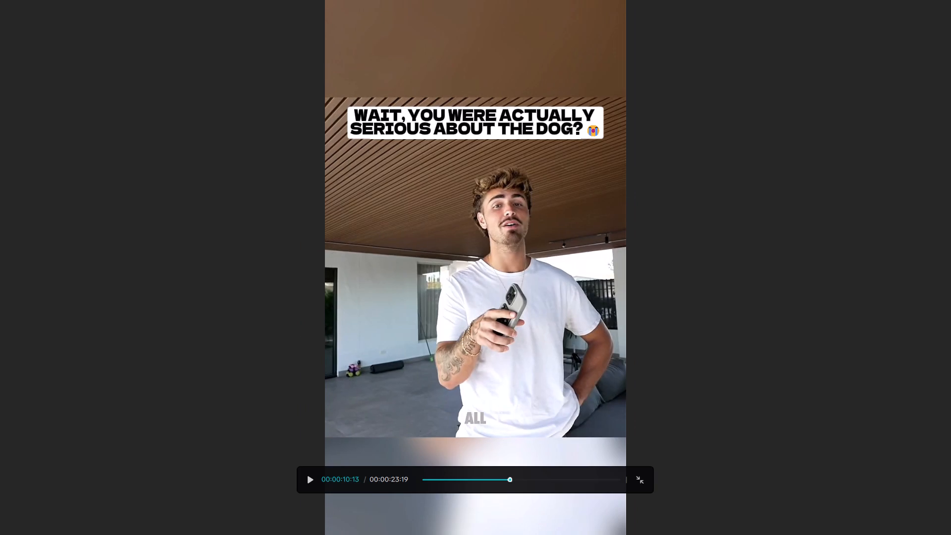
pyautogui.press('space')
pyautogui.press('space')
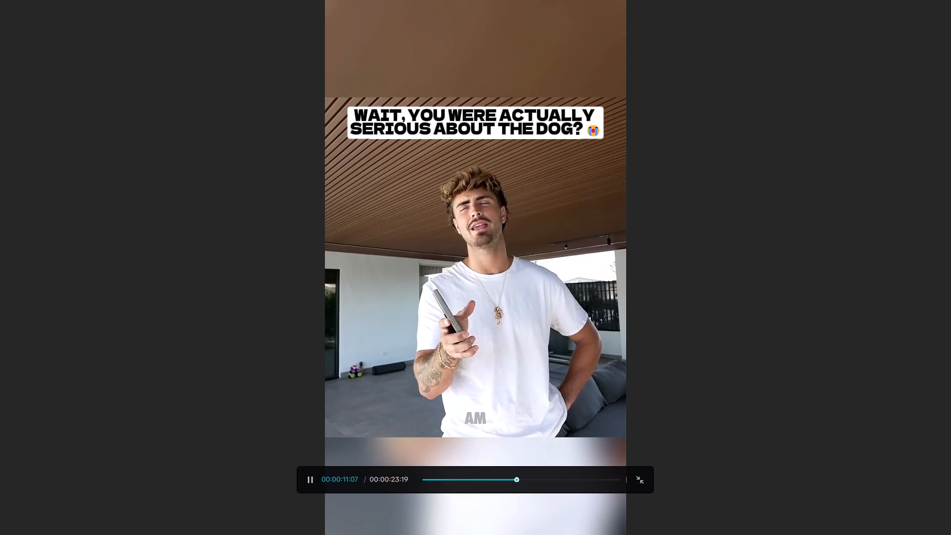
pyautogui.click(637, 482)
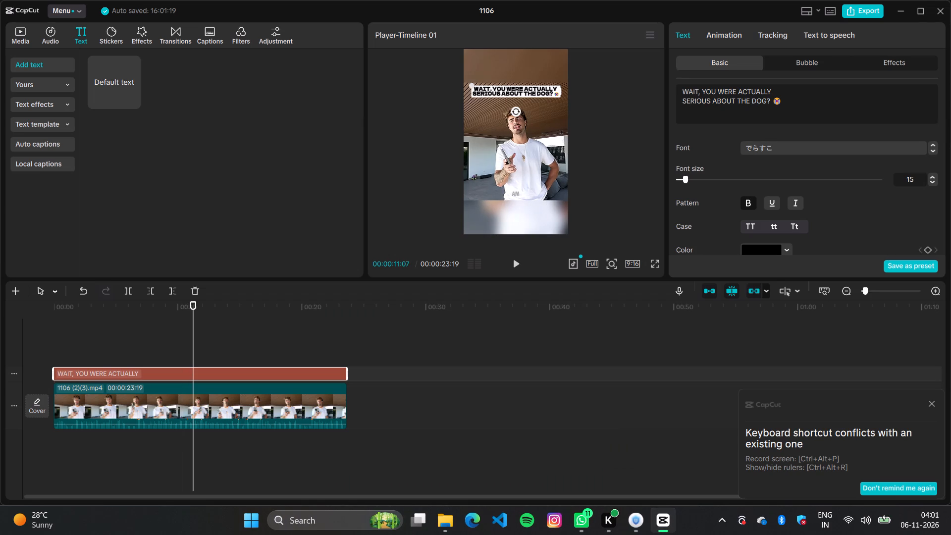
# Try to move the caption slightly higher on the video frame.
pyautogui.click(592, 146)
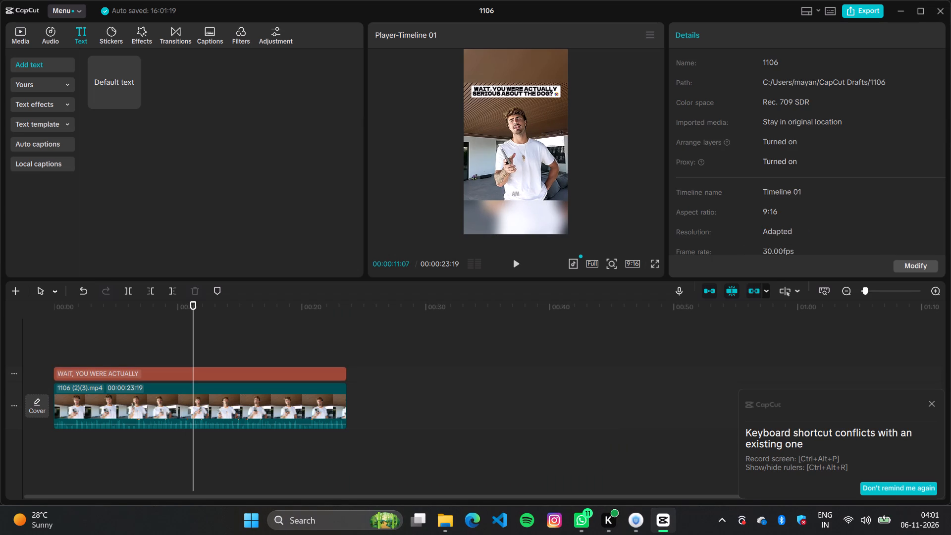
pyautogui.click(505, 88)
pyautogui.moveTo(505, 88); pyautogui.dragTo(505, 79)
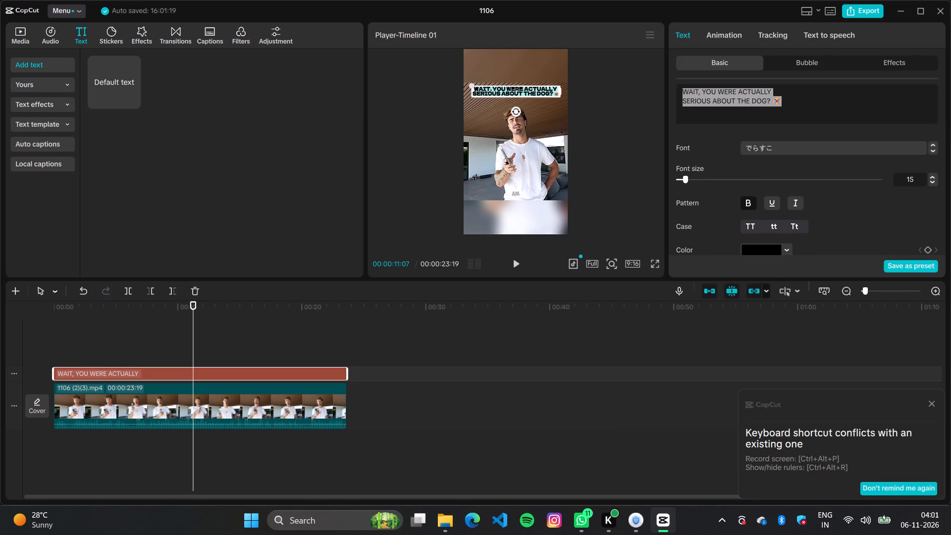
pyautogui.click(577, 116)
# Export the 1106 project as a video and dismiss the sharing options.
pyautogui.click(865, 12)
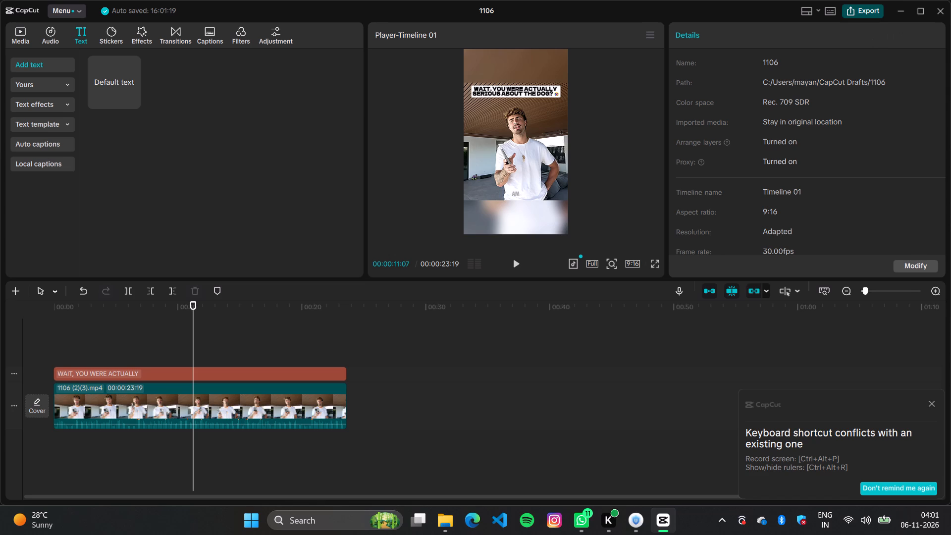
pyautogui.click(607, 439)
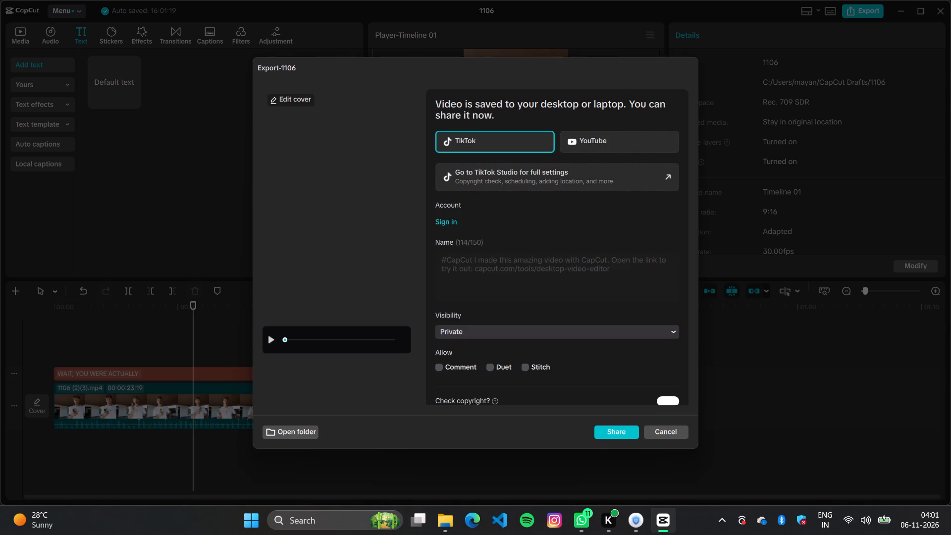
pyautogui.click(665, 431)
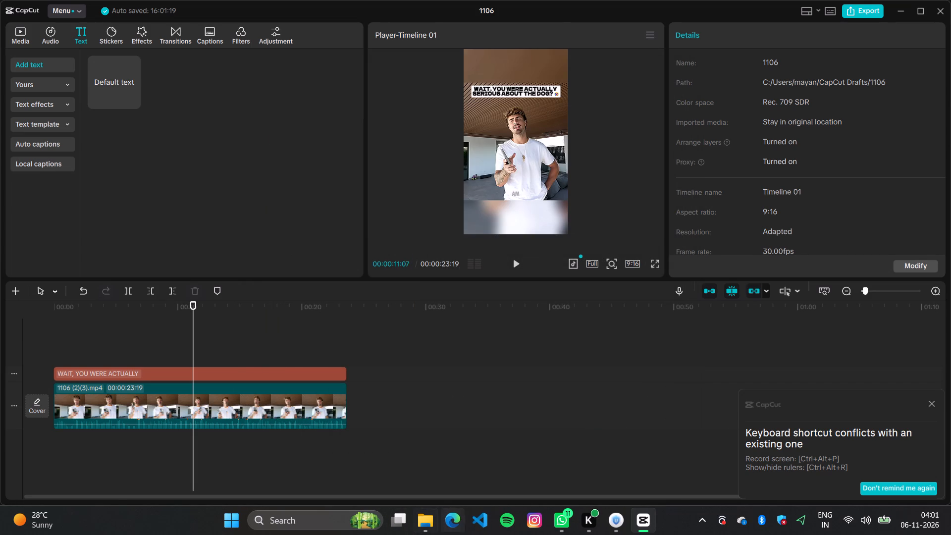
# In File Explorer's Downloads folder, play 1106 (2)(3) to check it, close it and delete that video file.
pyautogui.click(427, 526)
pyautogui.click(85, 42)
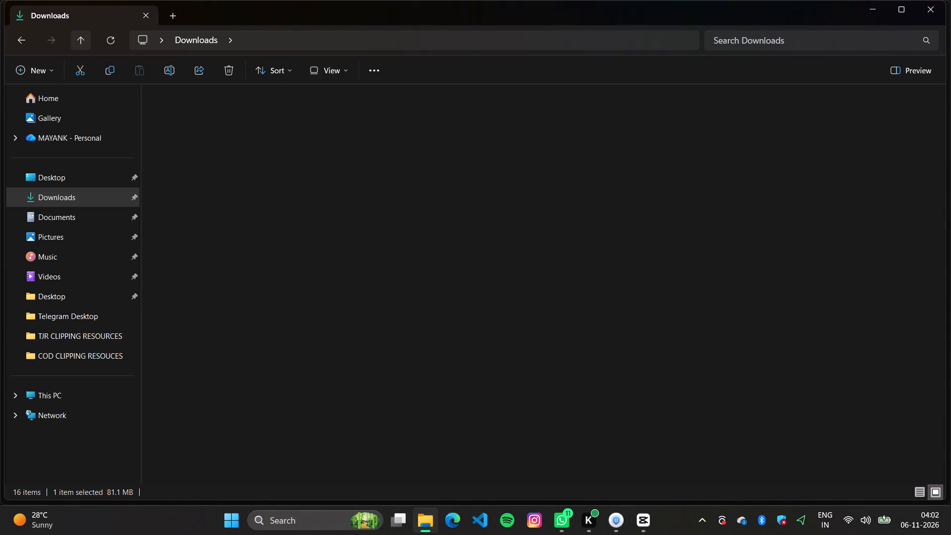
pyautogui.click(83, 200)
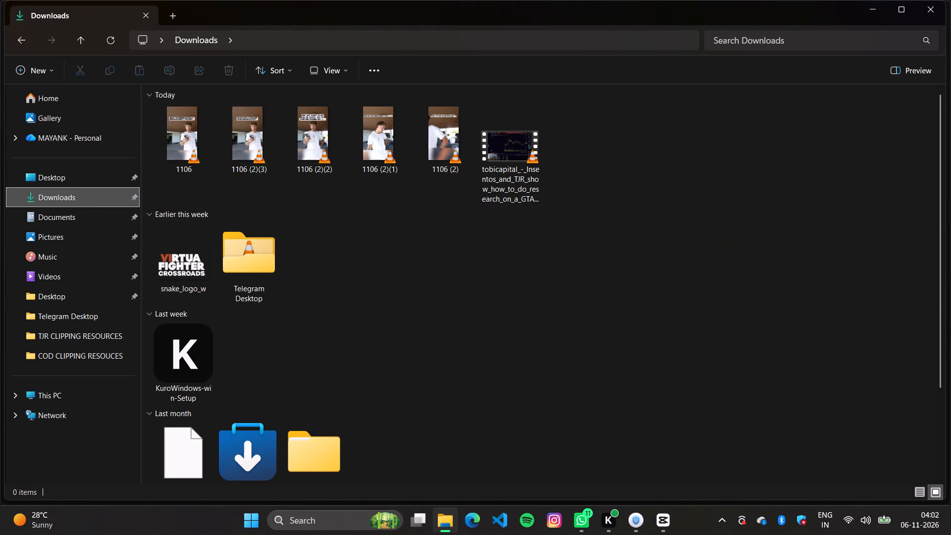
pyautogui.doubleClick(251, 146)
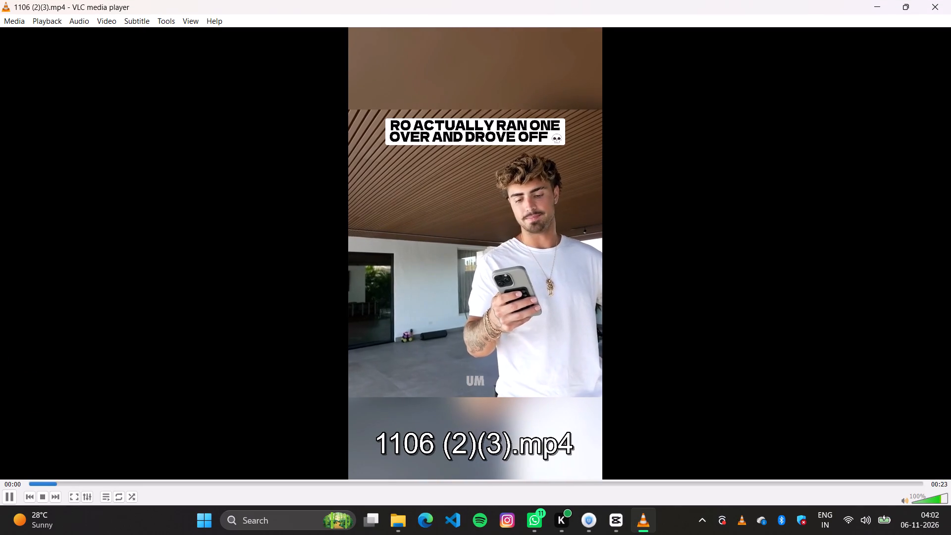
pyautogui.click(950, 0)
pyautogui.press('Delete')
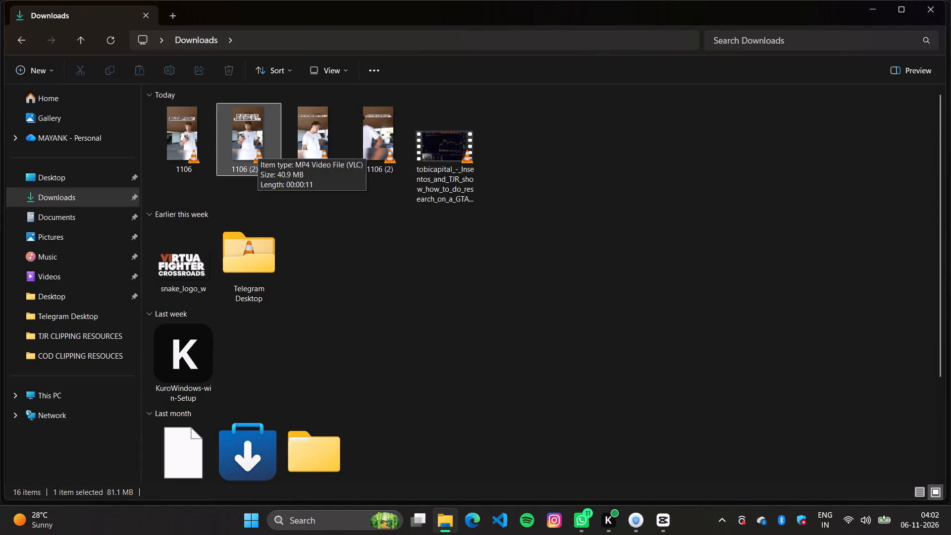
# Play the 1106 (2)(2) video to check its content and close it.
pyautogui.doubleClick(251, 141)
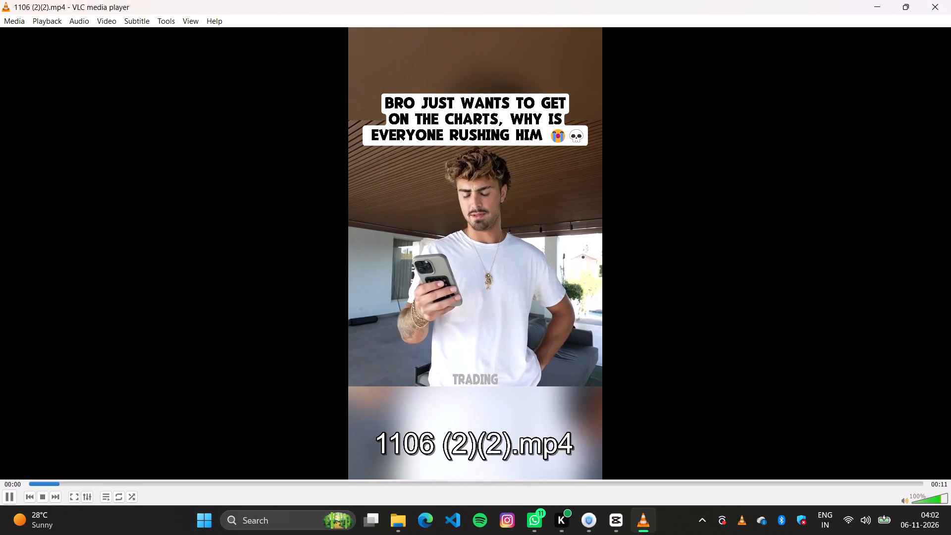
pyautogui.click(946, 0)
pyautogui.click(267, 192)
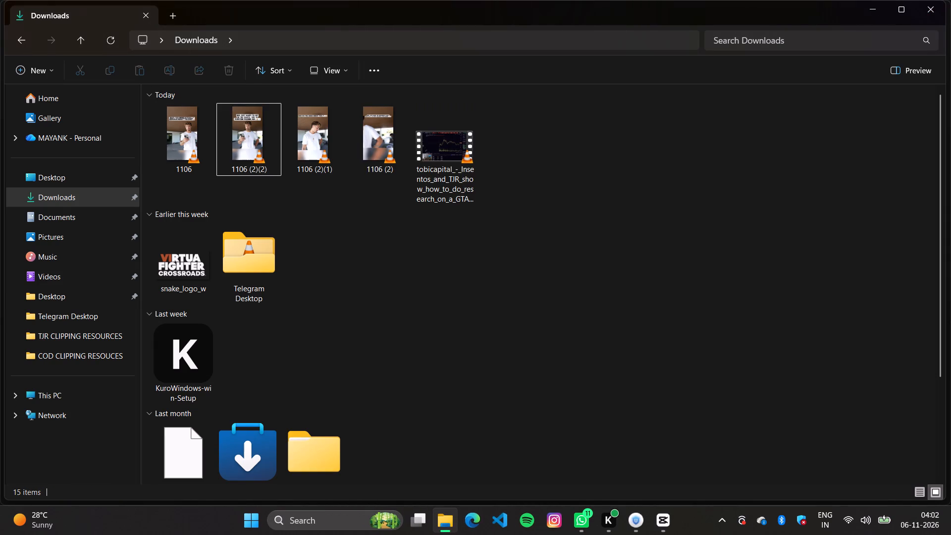
# Switch to CapCut, close the 1106 project and create a new project.
pyautogui.click(663, 523)
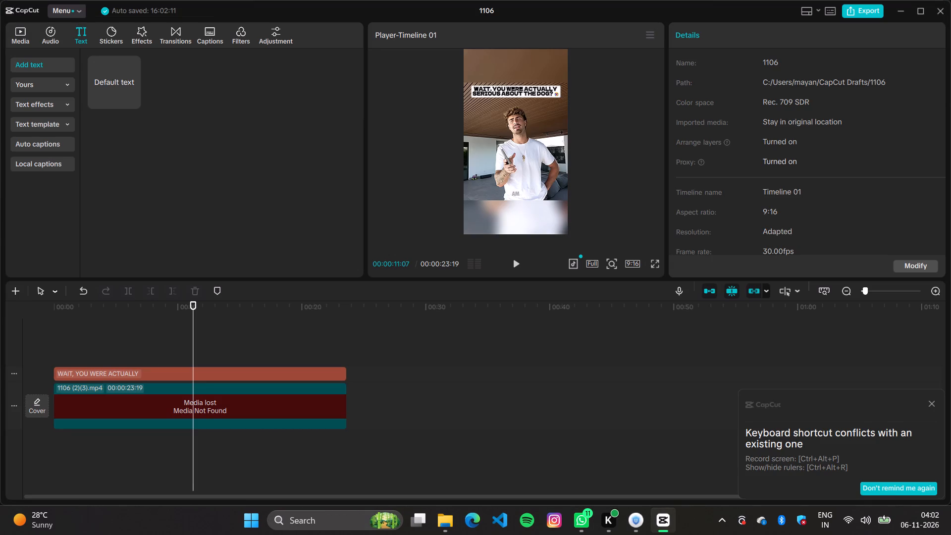
pyautogui.click(936, 12)
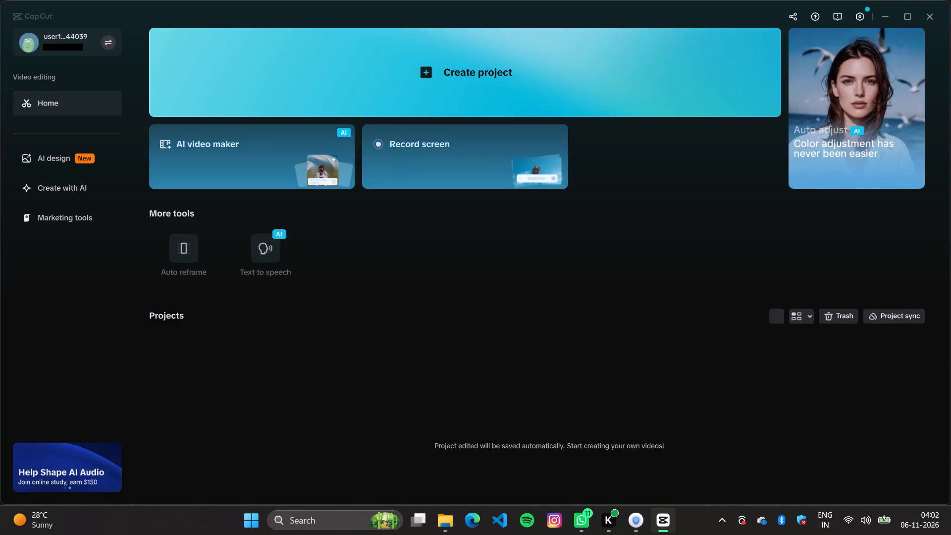
pyautogui.click(447, 73)
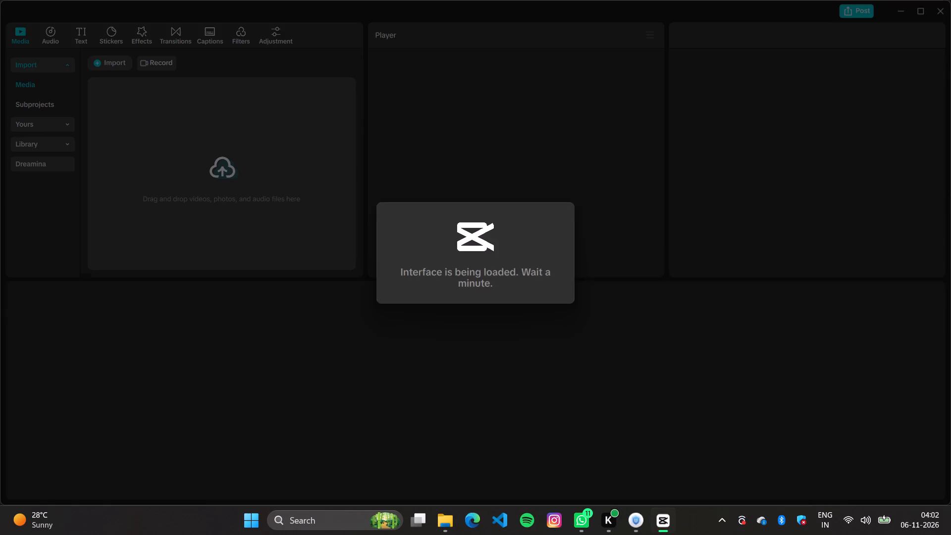
# Import the tobicapital video about Insentos and TJR researching a GTA coin from Downloads and add it to the timeline.
pyautogui.click(245, 164)
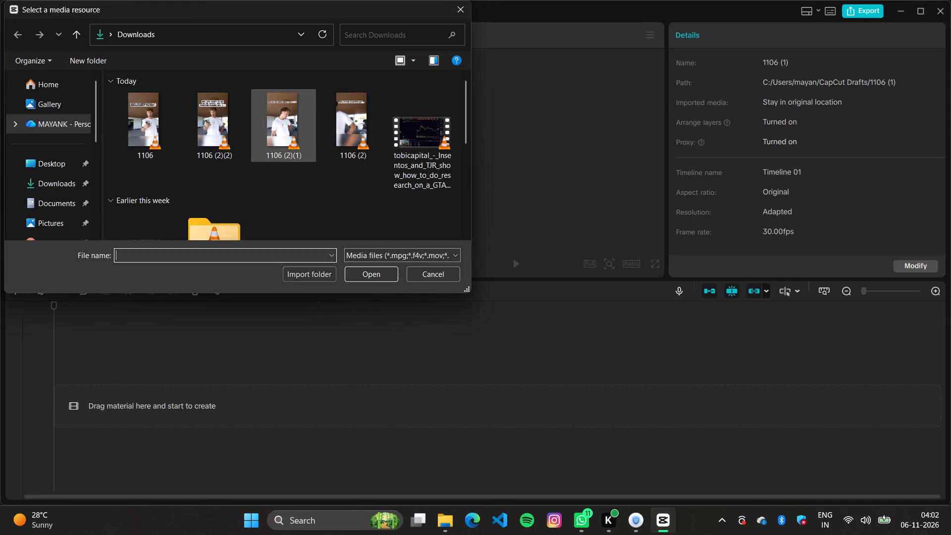
pyautogui.scroll(-4, 218, 177)
pyautogui.scroll(6, 219, 177)
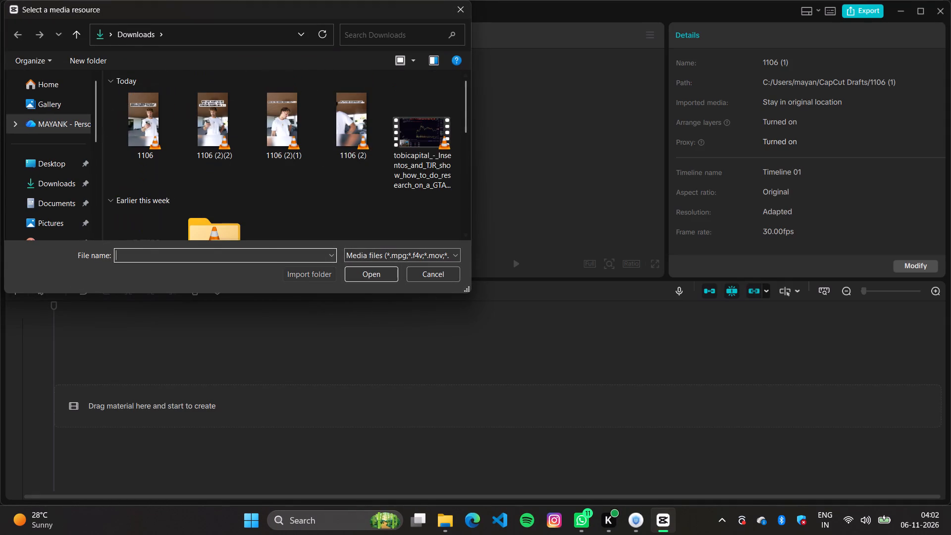
pyautogui.click(490, 136)
pyautogui.click(437, 136)
pyautogui.click(387, 274)
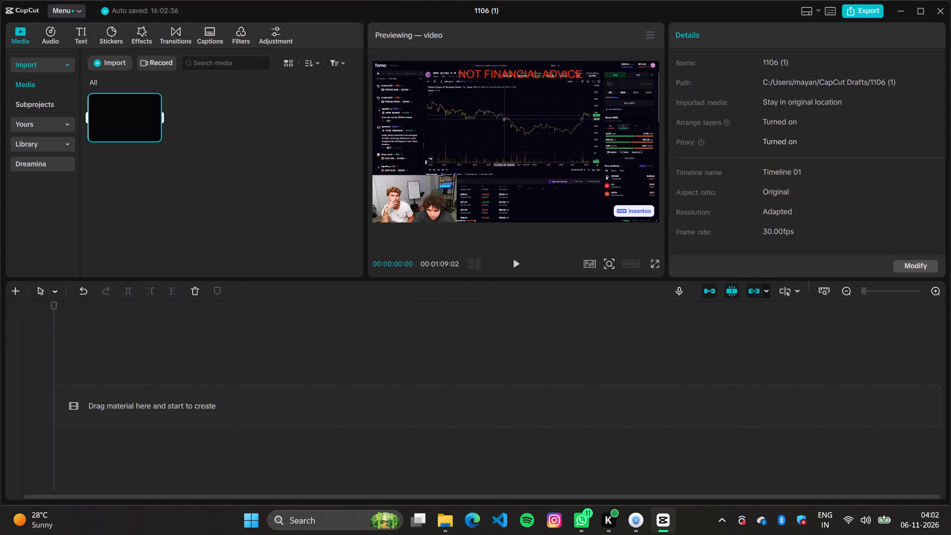
pyautogui.click(152, 135)
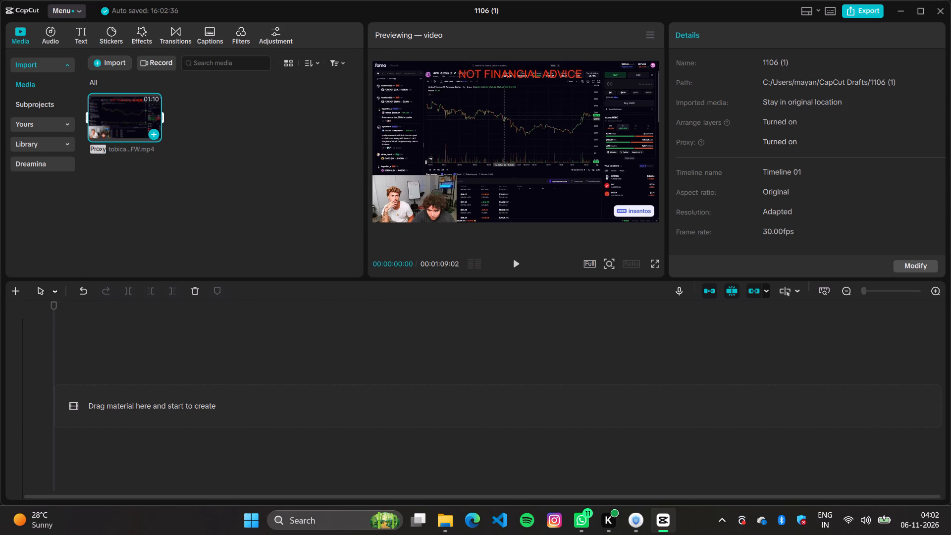
# Play the tobicapital clip from its beginning, pausing and resuming, to review the content of its first half.
pyautogui.press('space')
pyautogui.press('space')
pyautogui.press('space')
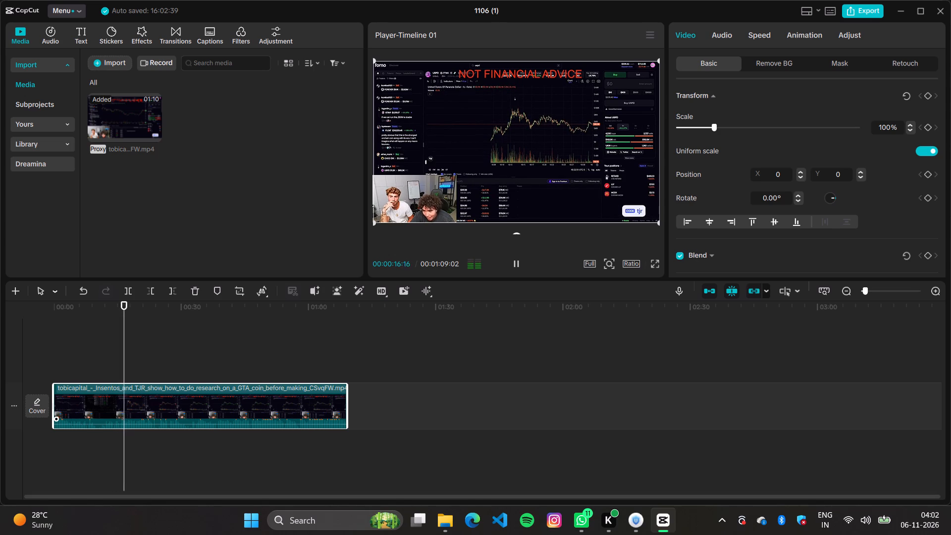
pyautogui.press('space')
pyautogui.press('space')
pyautogui.press('space')
pyautogui.press('space')
pyautogui.press('space')
pyautogui.press('space')
pyautogui.press('space')
pyautogui.press('space')
pyautogui.press('space')
pyautogui.press('space')
pyautogui.press('space')
pyautogui.press('space')
pyautogui.press('space')
pyautogui.press('space')
pyautogui.press('space')
pyautogui.press('space')
pyautogui.press('space')
pyautogui.press('space')
pyautogui.press('space')
pyautogui.press('space')
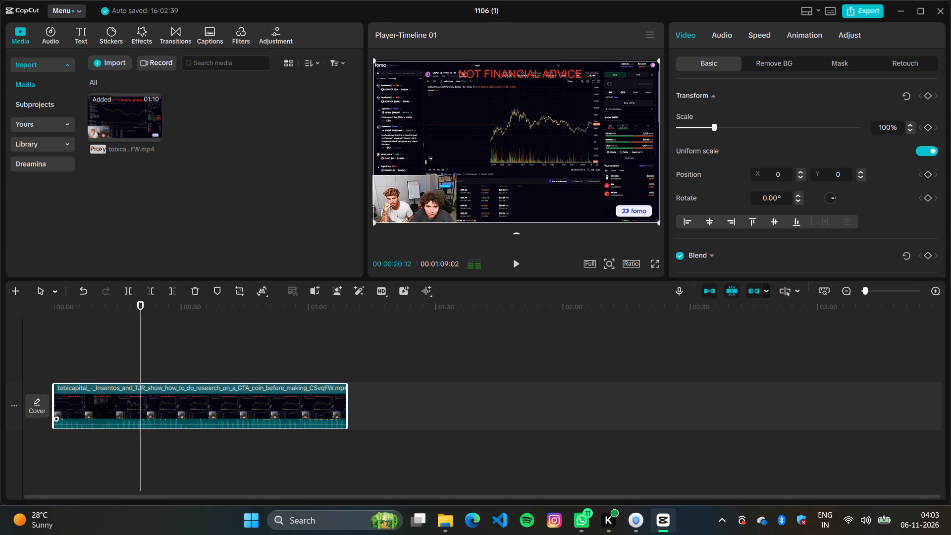
pyautogui.press('space')
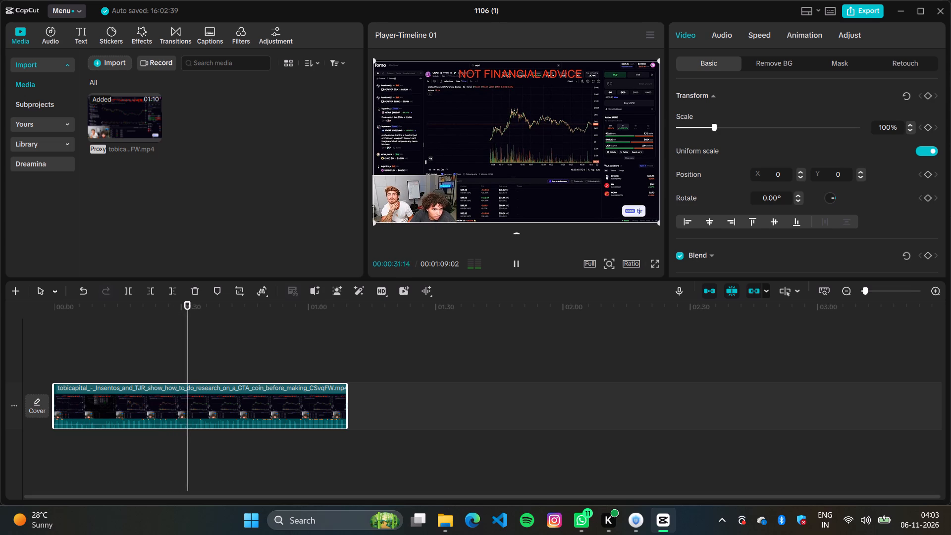
# Skim the second half of the tobicapital clip up to its end and back, sampling moments along the timeline.
pyautogui.click(198, 352)
pyautogui.press('space')
pyautogui.click(206, 354)
pyautogui.press('space')
pyautogui.click(210, 356)
pyautogui.press('space')
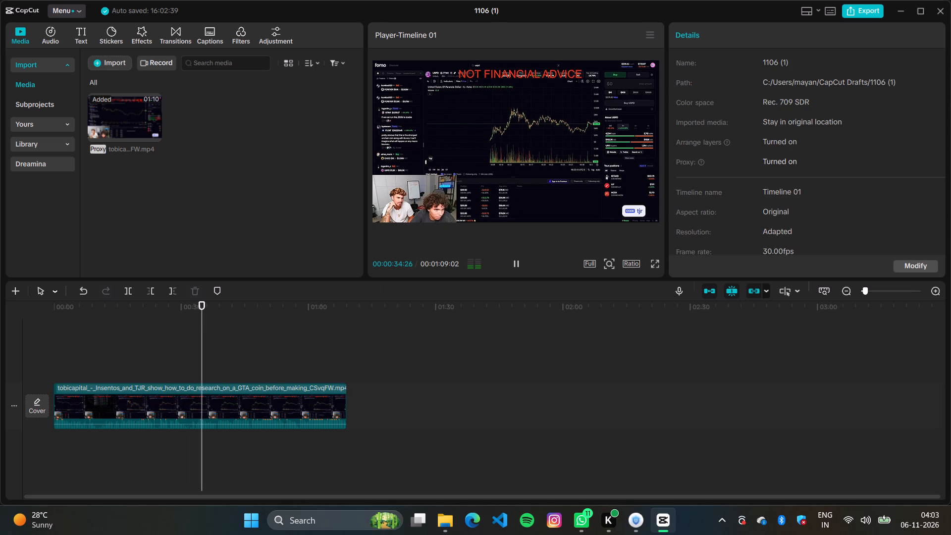
pyautogui.click(212, 357)
pyautogui.click(223, 360)
pyautogui.click(230, 360)
pyautogui.click(237, 362)
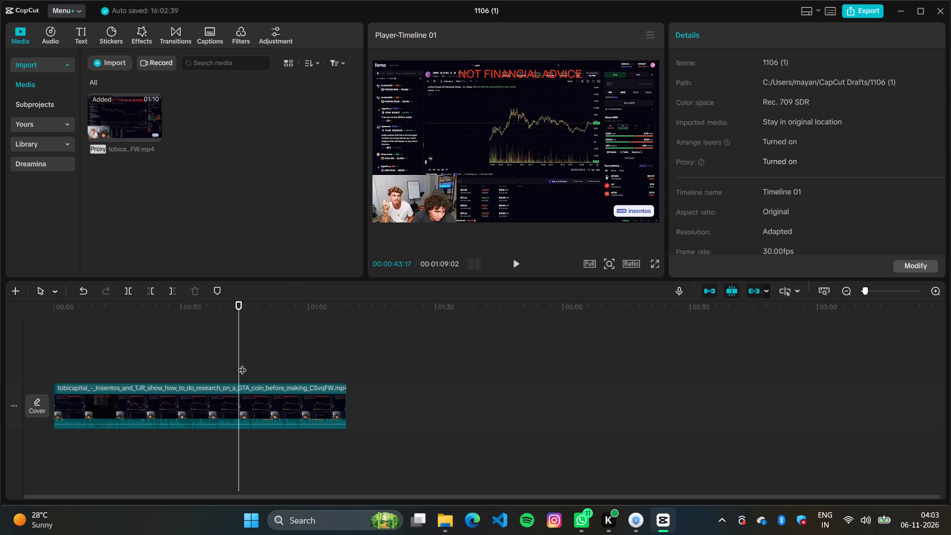
pyautogui.click(248, 364)
pyautogui.click(260, 366)
pyautogui.click(266, 367)
pyautogui.click(284, 369)
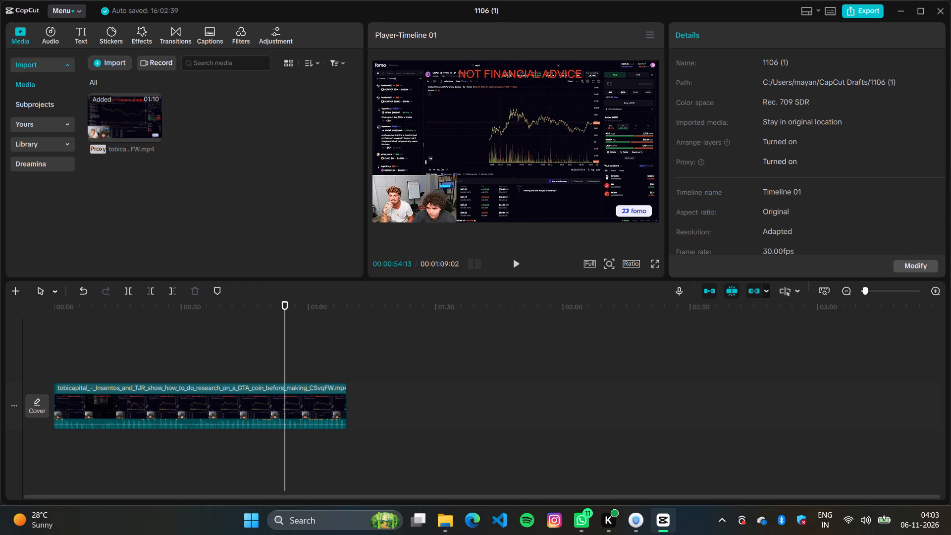
pyautogui.click(299, 368)
pyautogui.click(321, 368)
pyautogui.click(339, 369)
pyautogui.click(330, 366)
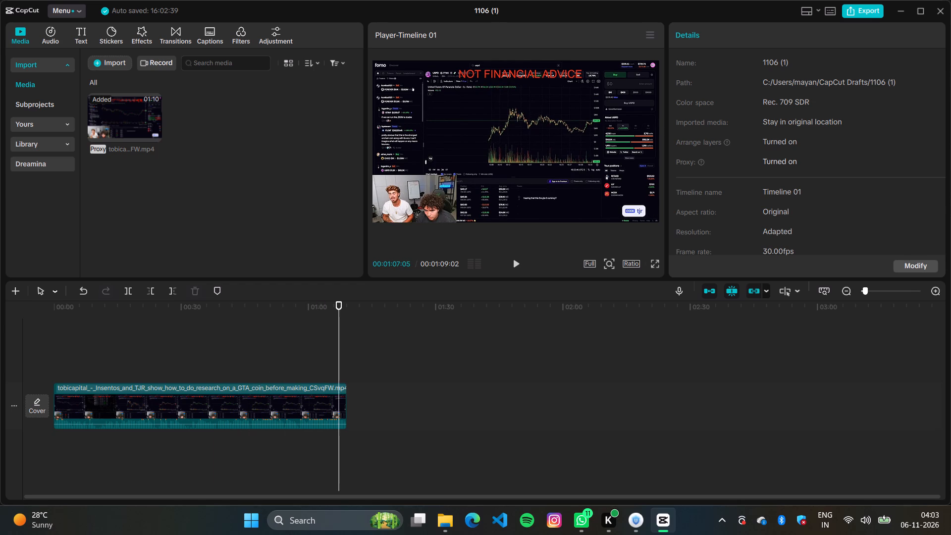
pyautogui.click(322, 360)
pyautogui.click(312, 357)
pyautogui.click(302, 357)
pyautogui.click(280, 357)
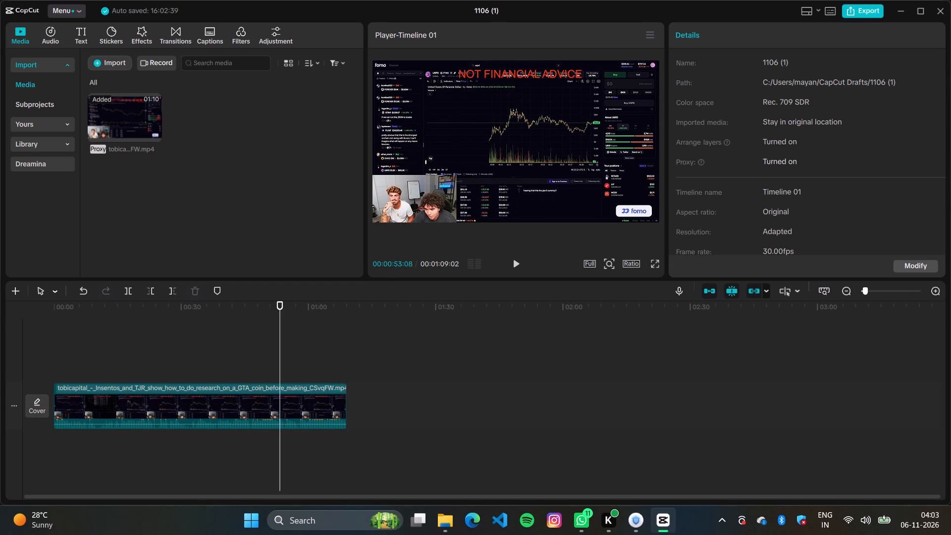
pyautogui.click(260, 357)
# Replay the tobicapital GTA-coin clip from its beginning.
pyautogui.moveTo(256, 360); pyautogui.dragTo(9, 401)
pyautogui.press('space')
pyautogui.press('space')
pyautogui.press('space')
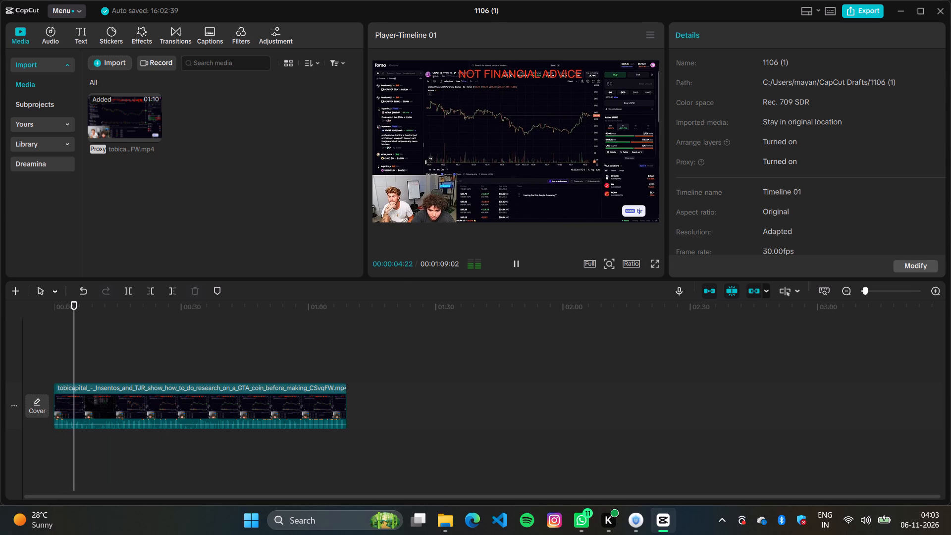
# Browse the videos in the TJR CLIPPING RESOURCES folder for importable footage, closing the file chooser without importing anything.
pyautogui.click(99, 62)
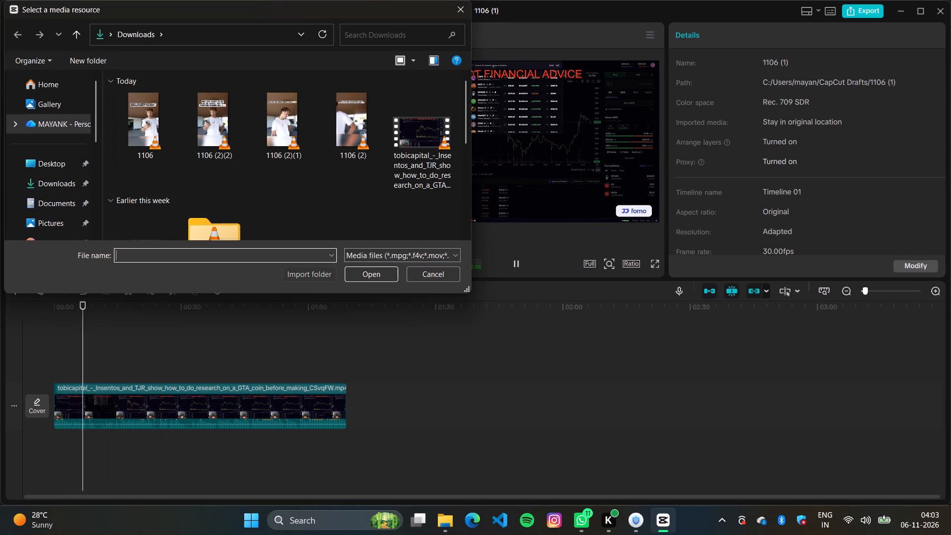
pyautogui.scroll(-4, 71, 170)
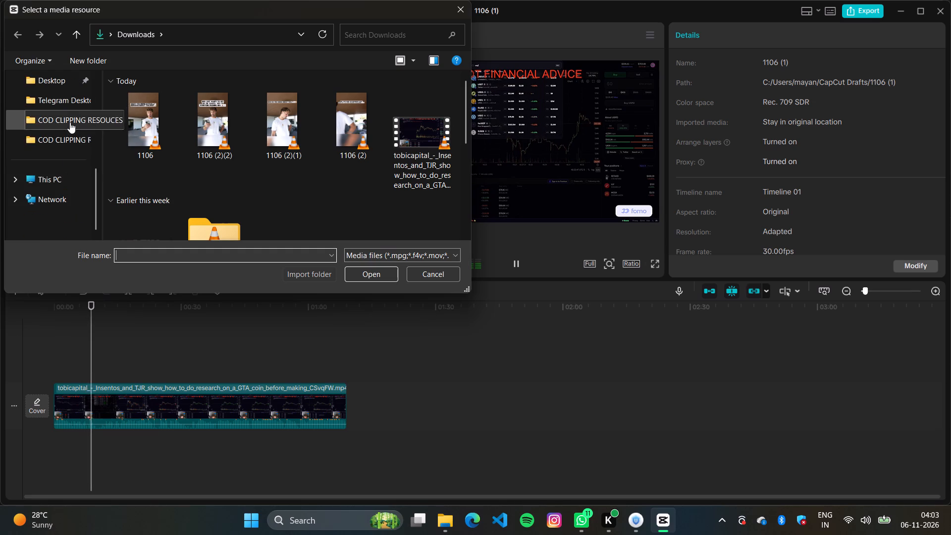
pyautogui.click(70, 111)
pyautogui.scroll(-7, 333, 157)
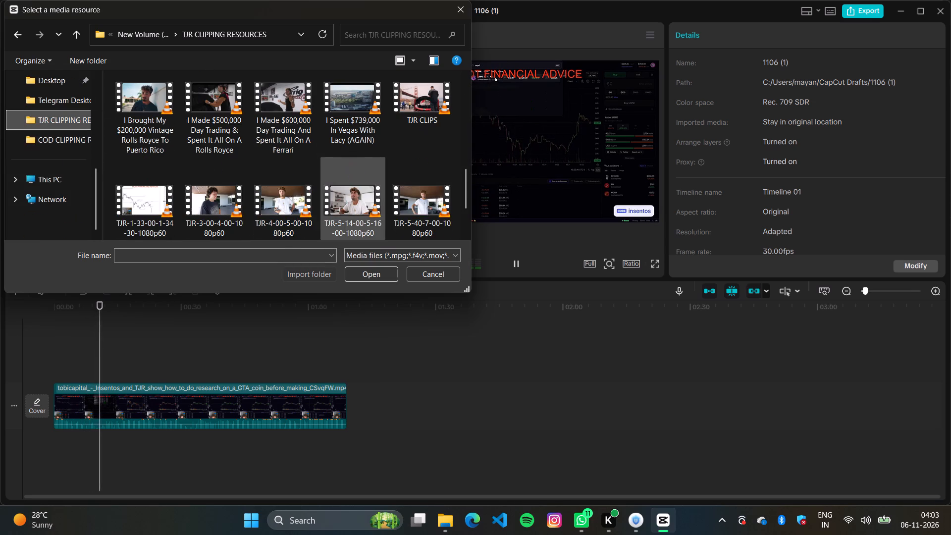
pyautogui.scroll(-3, 284, 189)
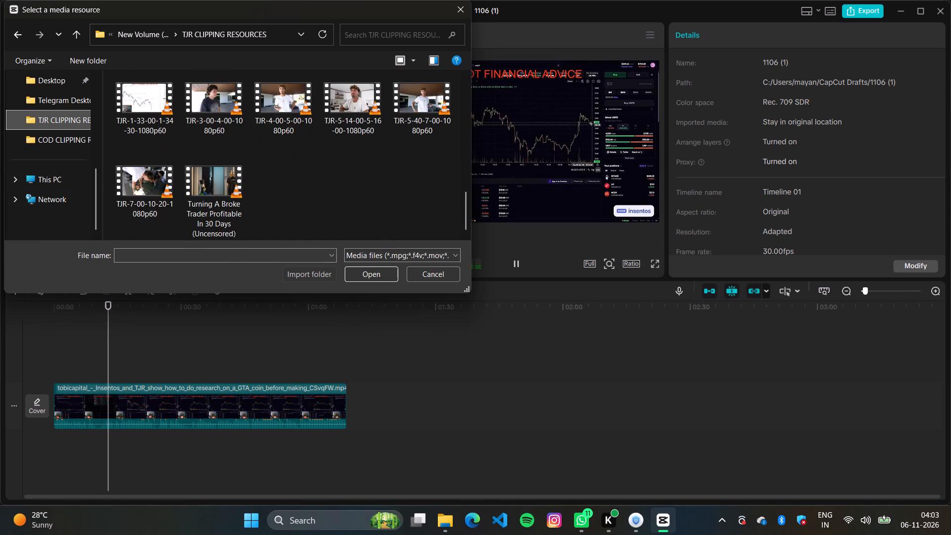
pyautogui.scroll(-2, 284, 189)
pyautogui.scroll(1, 378, 177)
pyautogui.scroll(1, 338, 175)
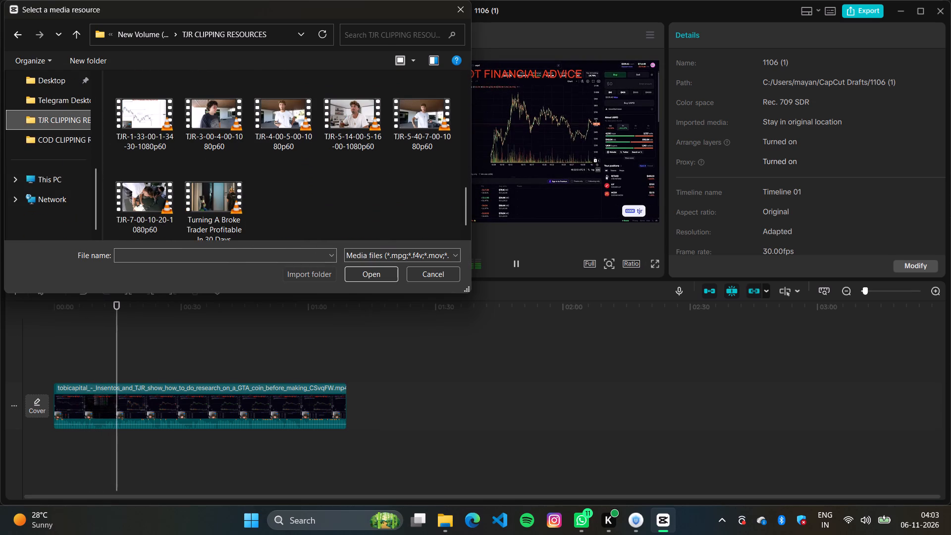
pyautogui.scroll(3, 337, 175)
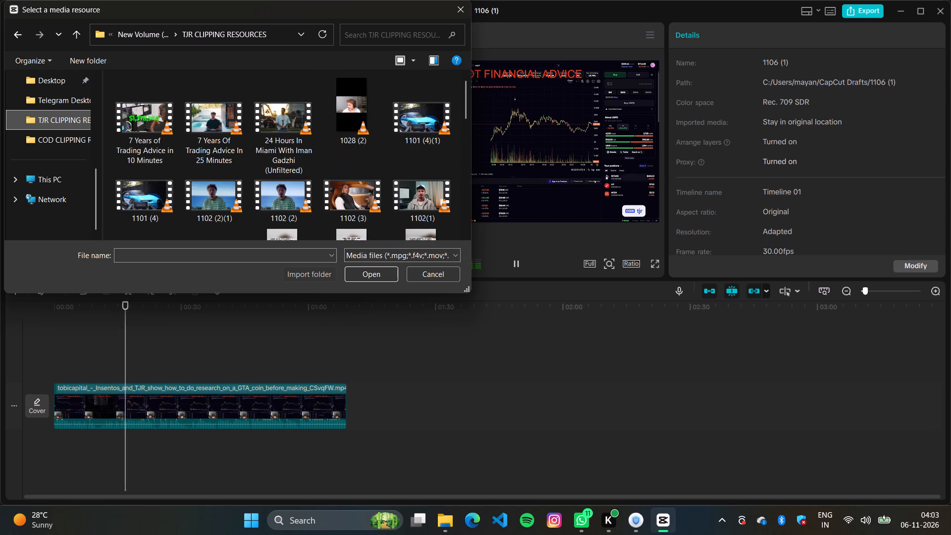
pyautogui.scroll(2, 316, 156)
pyautogui.scroll(-1, 316, 156)
pyautogui.scroll(-1, 207, 183)
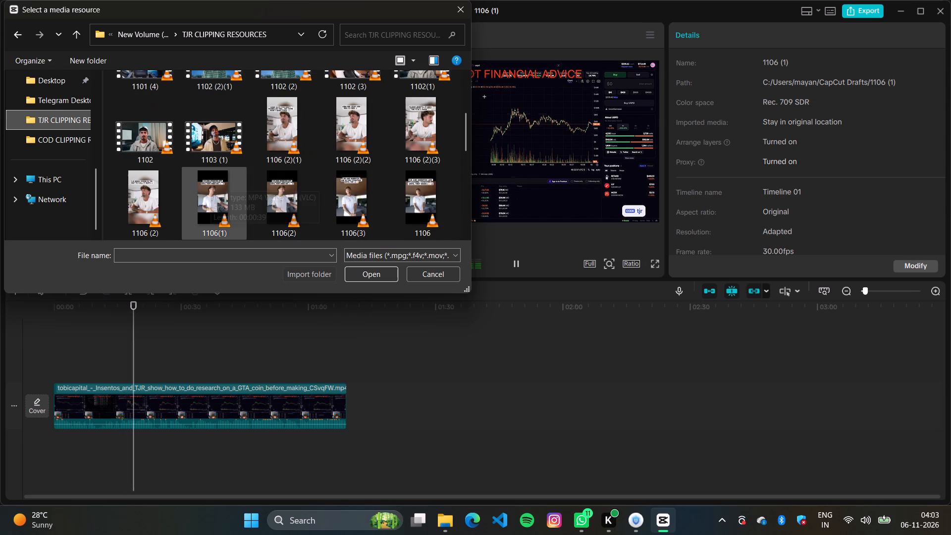
pyautogui.scroll(-1, 270, 168)
pyautogui.click(425, 272)
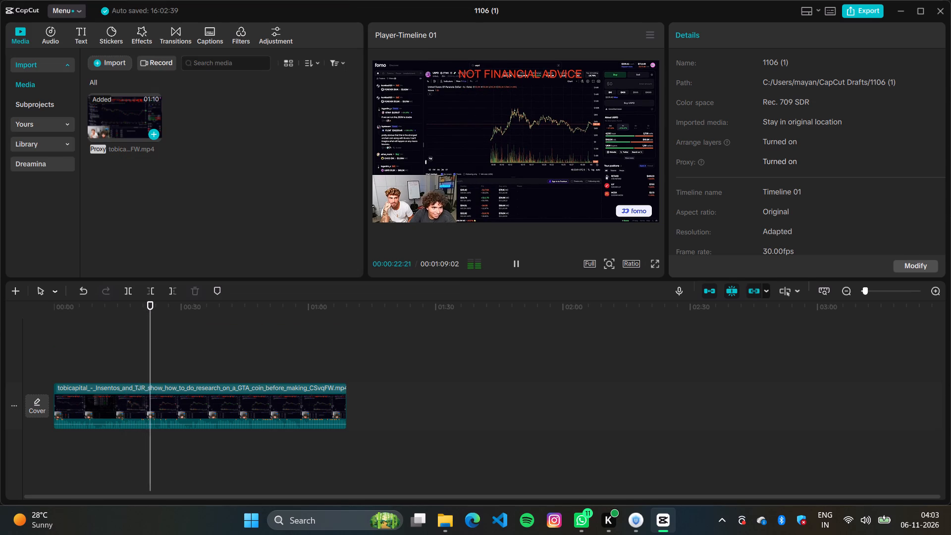
# Review a short stretch of the tobicapital clip from about the 30-second mark.
pyautogui.click(185, 355)
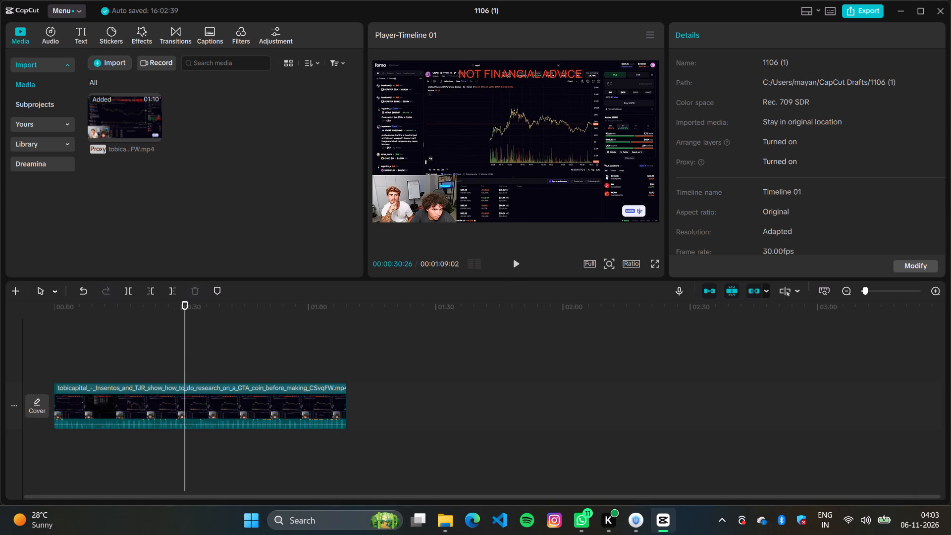
pyautogui.scroll(2, 44, 110)
pyautogui.click(110, 65)
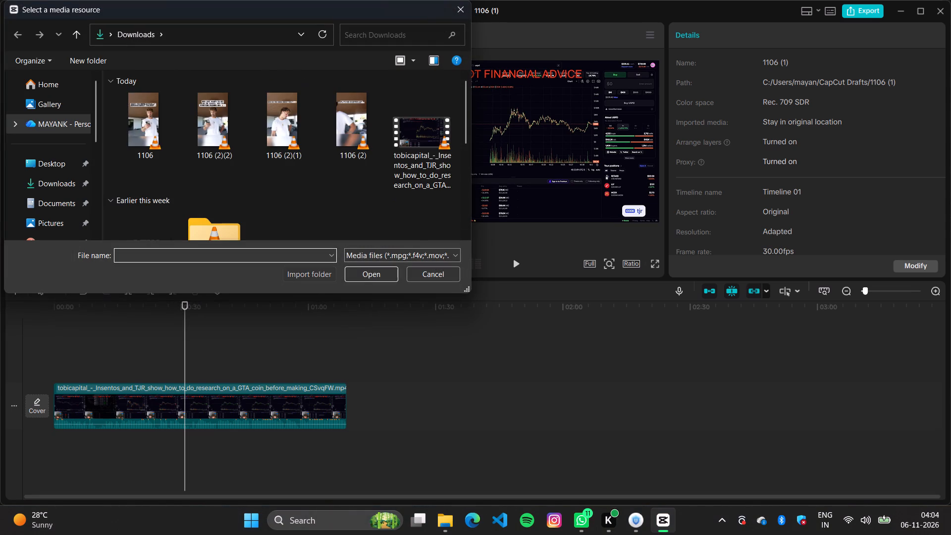
pyautogui.click(430, 276)
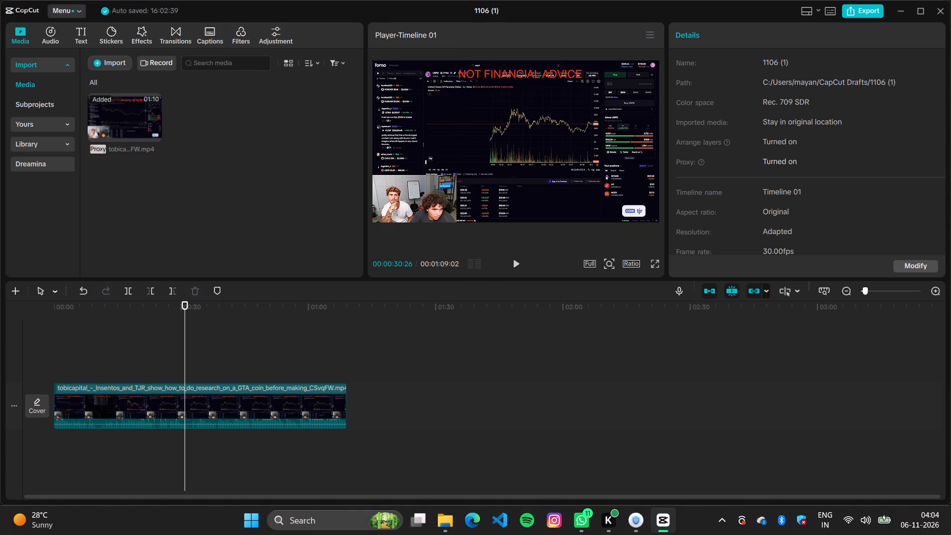
pyautogui.press('space')
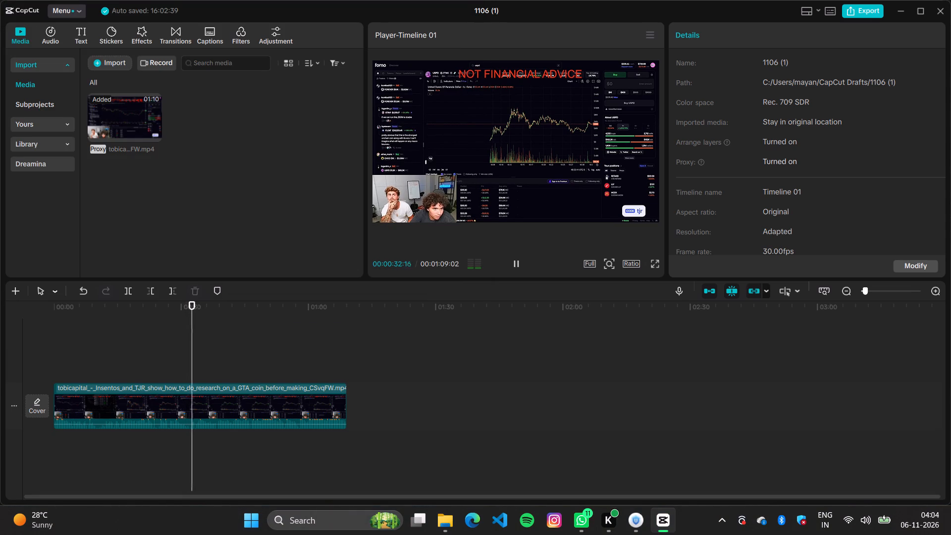
pyautogui.press('space')
# Open the Recycle Bin through Windows search, inspect the properties of its first deleted video, and return to CapCut.
pyautogui.click(331, 514)
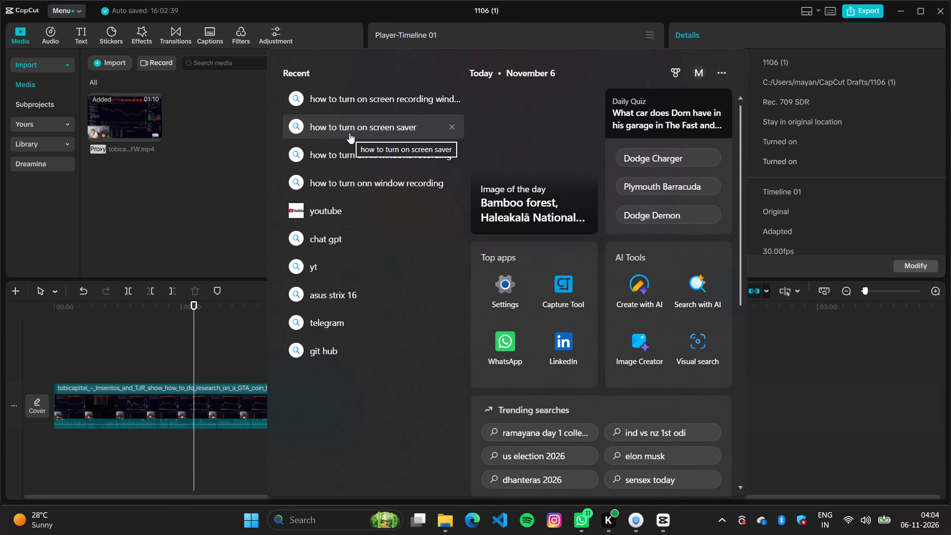
pyautogui.write('REC')
pyautogui.press('y')
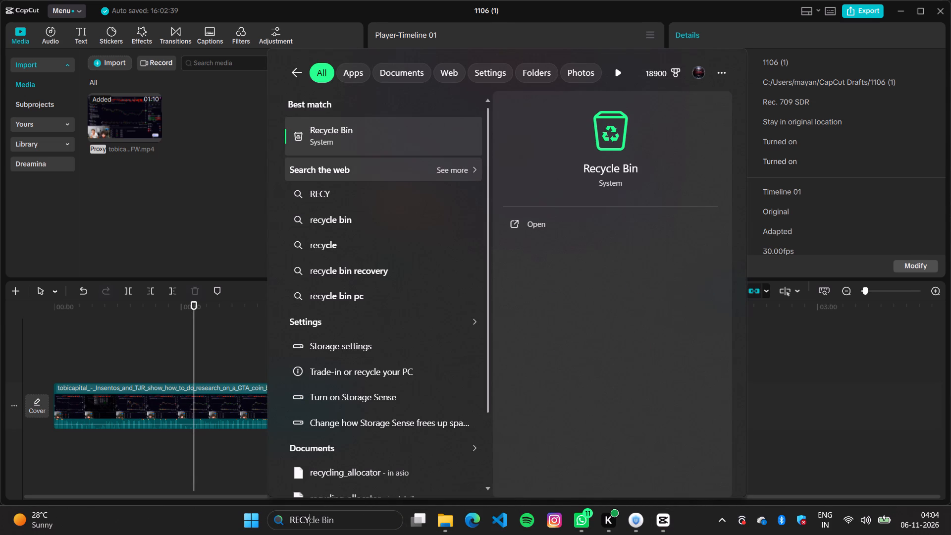
pyautogui.click(534, 220)
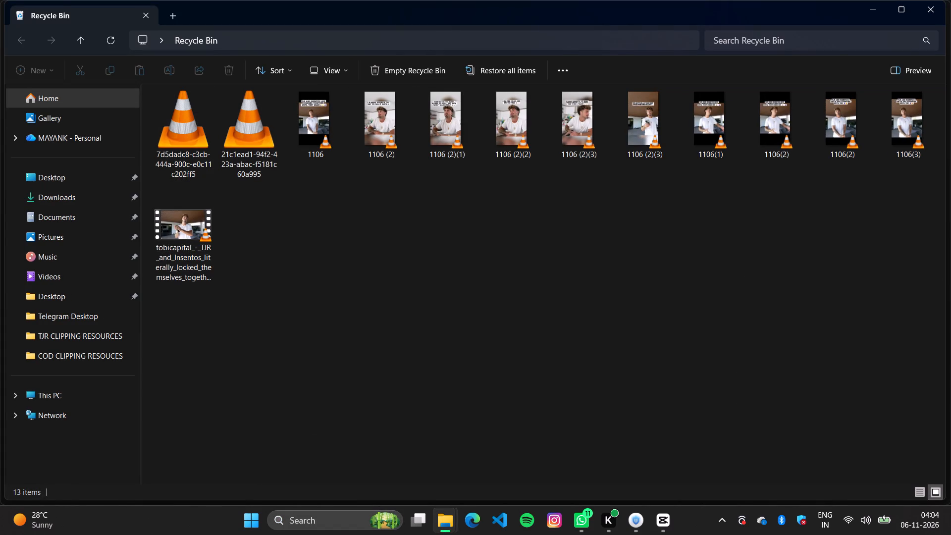
pyautogui.doubleClick(182, 149)
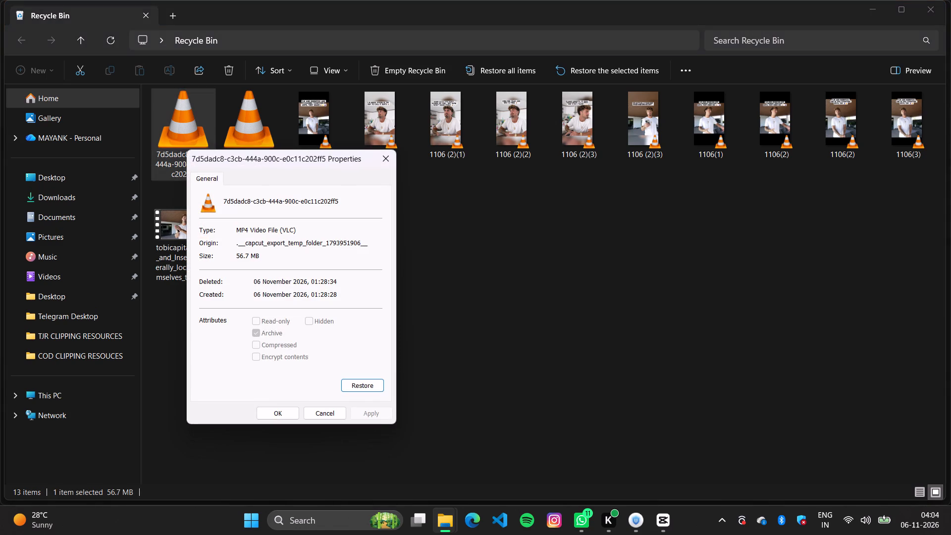
pyautogui.click(286, 418)
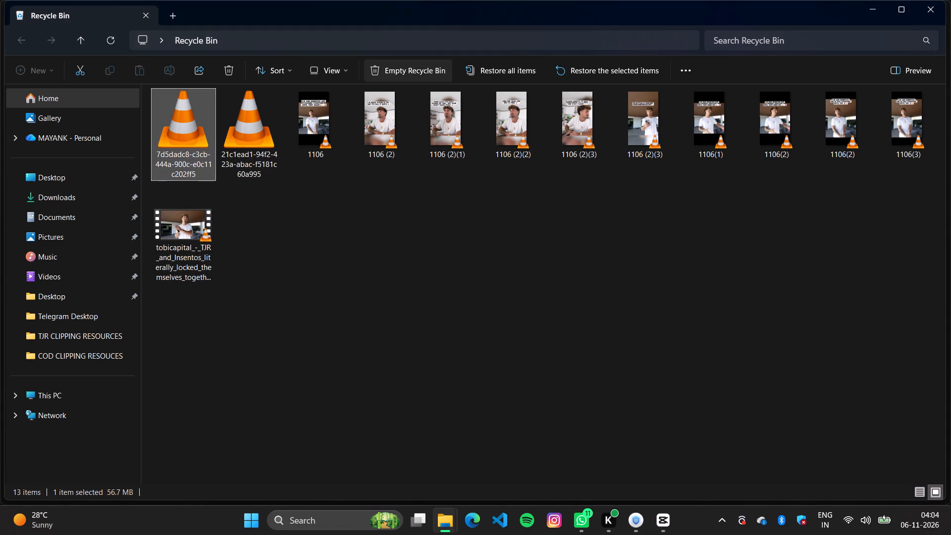
pyautogui.click(858, 4)
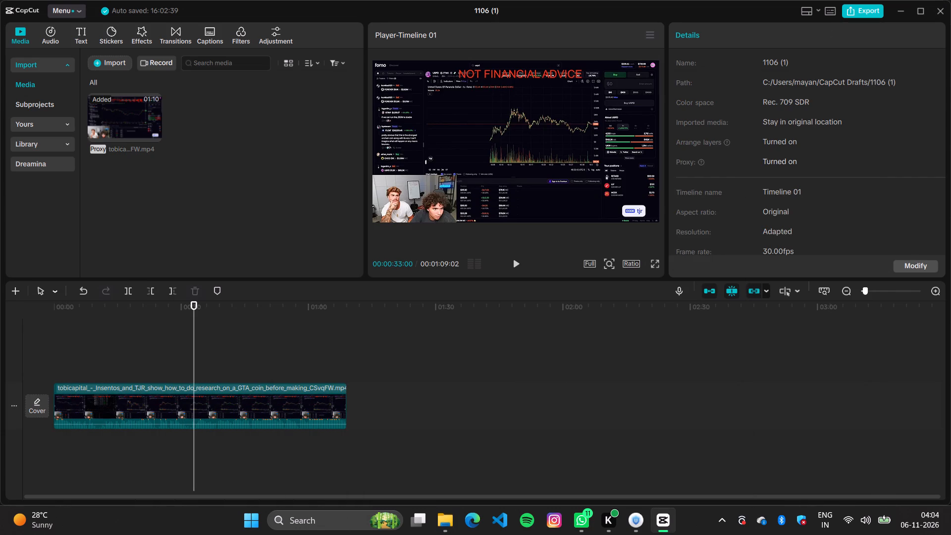
# Play the tobicapital clip onward from the 33-second mark for a few seconds.
pyautogui.press('space')
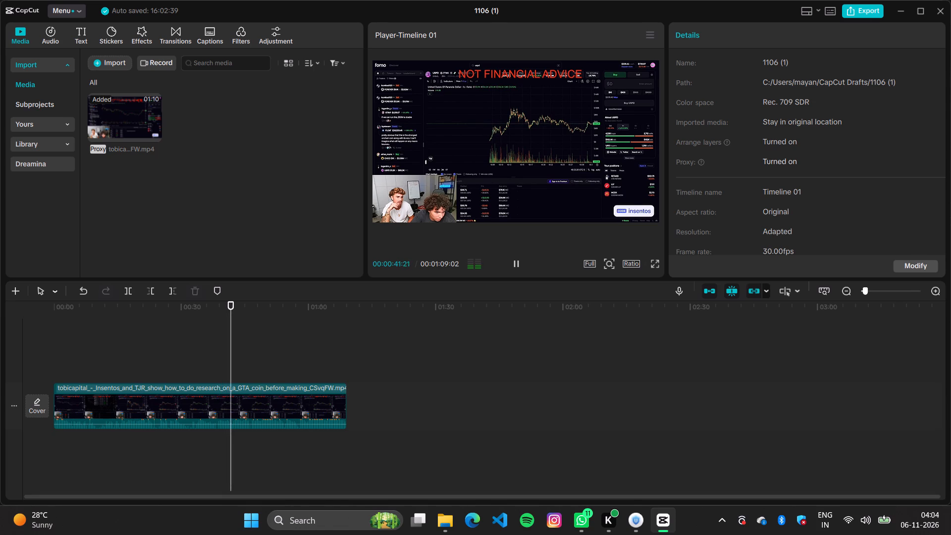
pyautogui.press('space')
# Close the 1106 (1) project and exit CapCut.
pyautogui.click(947, 13)
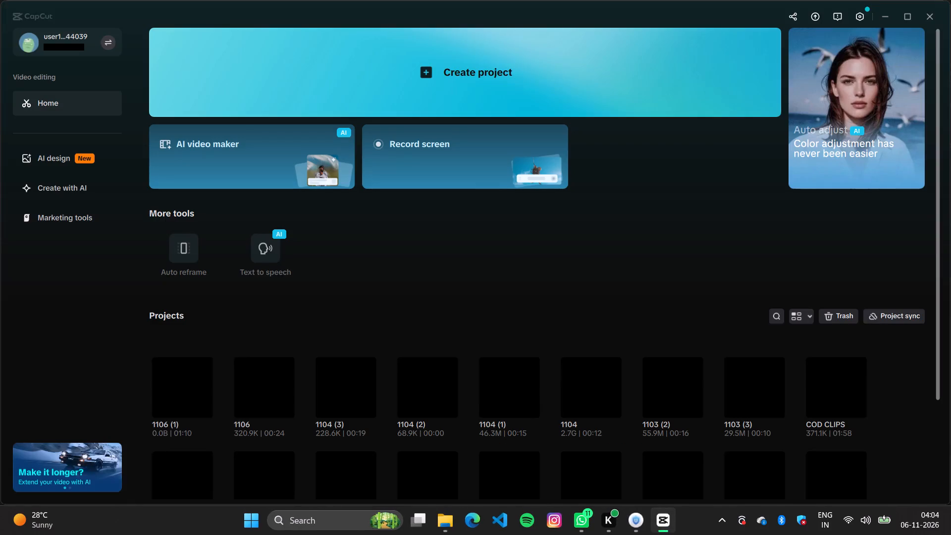
pyautogui.click(925, 15)
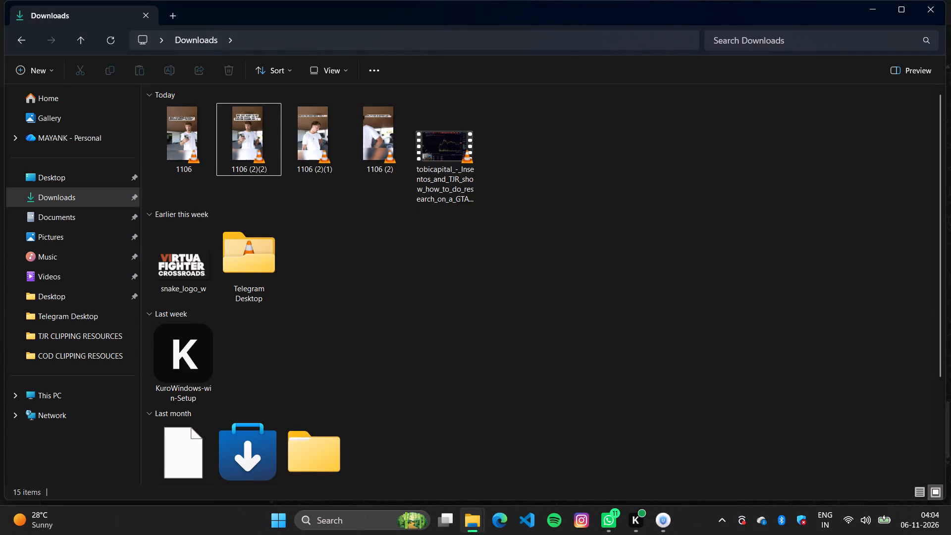
# Delete the tobicapital Insentos and TJR GTA-coin video from the Downloads folder.
pyautogui.click(431, 176)
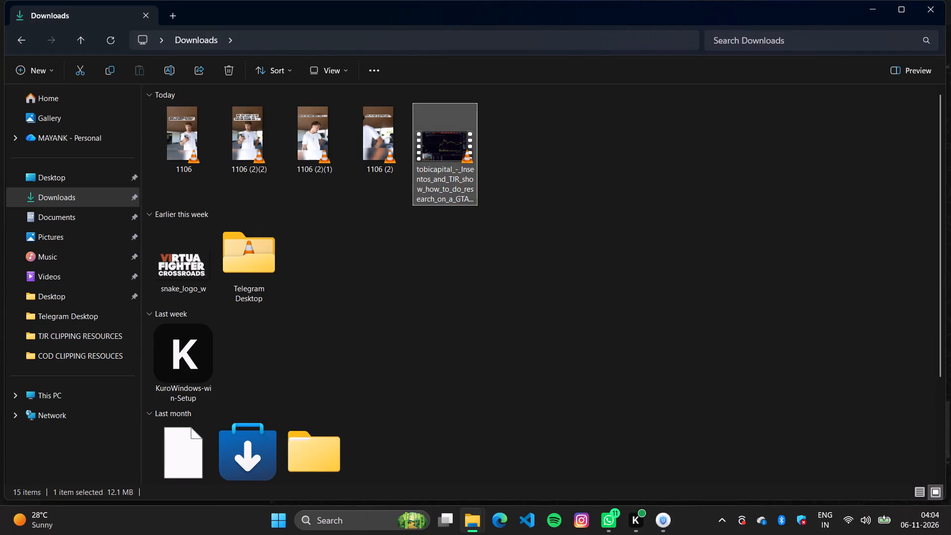
pyautogui.press('Delete')
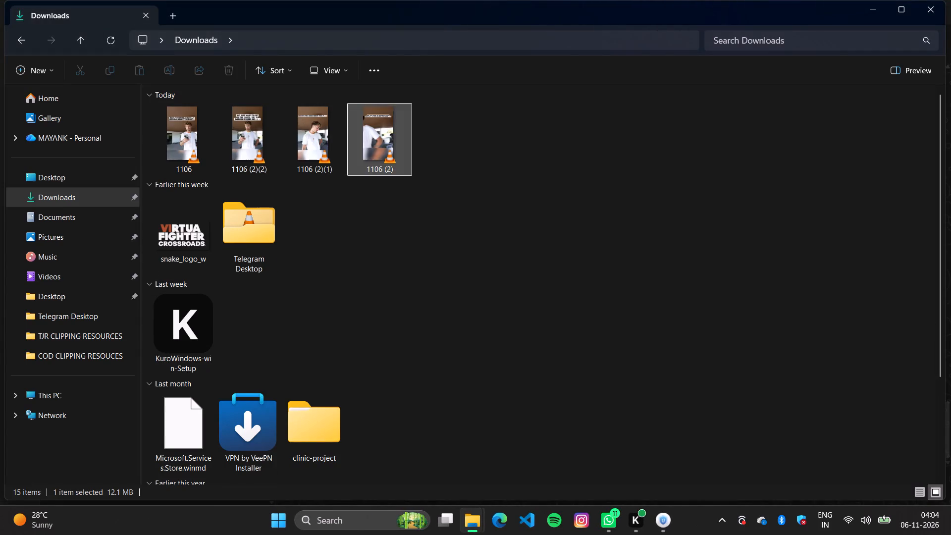
pyautogui.moveTo(469, 171); pyautogui.dragTo(220, 158)
pyautogui.click(496, 150)
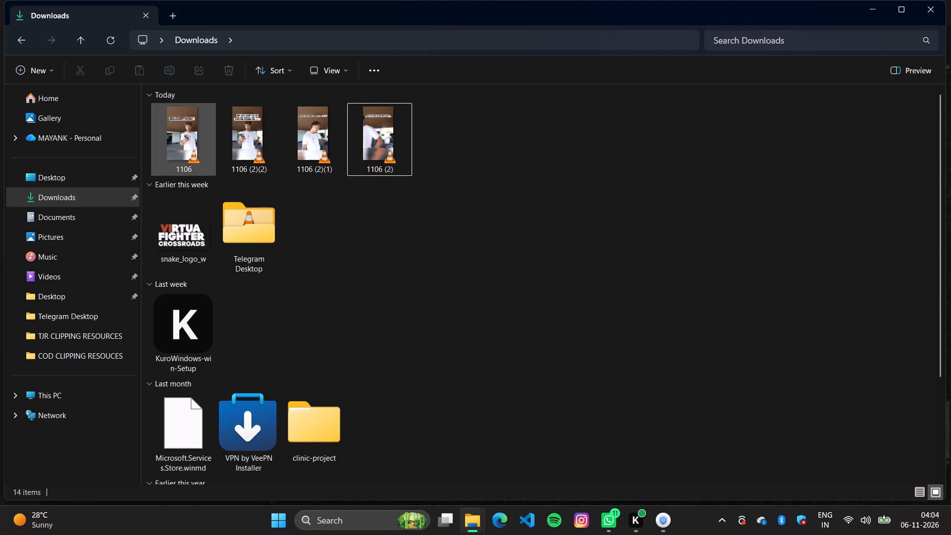
# Rename the video 1106 in Downloads as T1.
pyautogui.click(196, 131)
pyautogui.click(173, 69)
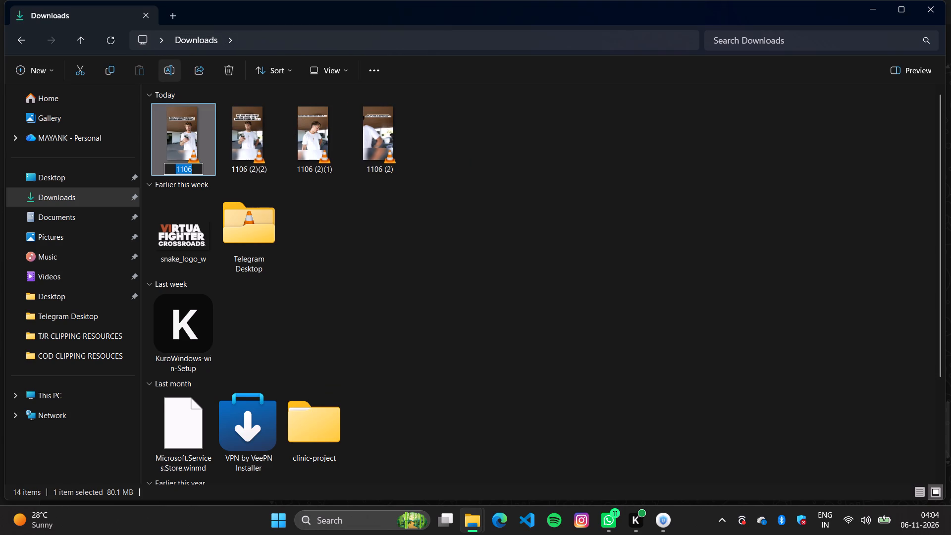
pyautogui.press('BackSpace')
pyautogui.write('T1')
pyautogui.press('Return')
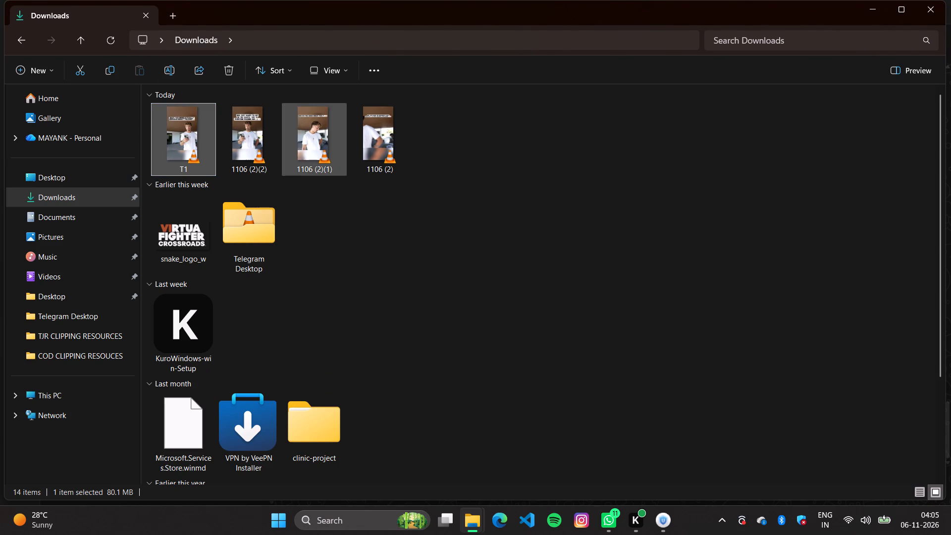
# Rename the video 1106 (2)(2) in Downloads as T2.
pyautogui.click(241, 129)
pyautogui.click(167, 70)
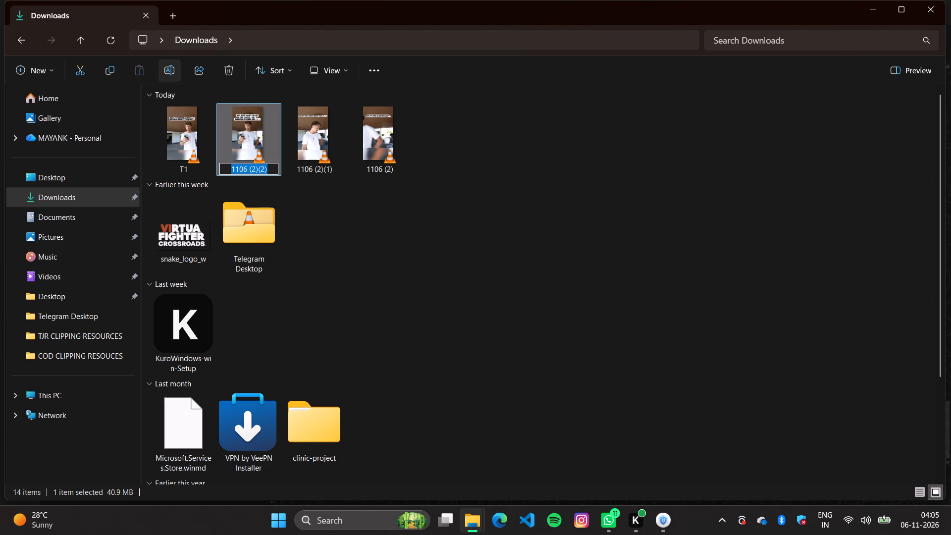
pyautogui.write('T2')
pyautogui.press('Return')
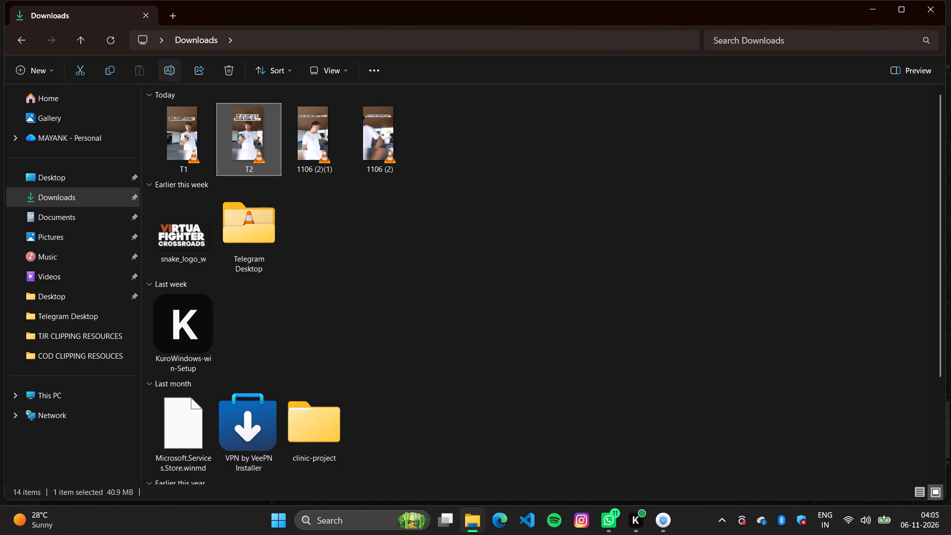
# Rename the video 1106 (2)(1) in Downloads as T3.
pyautogui.click(331, 129)
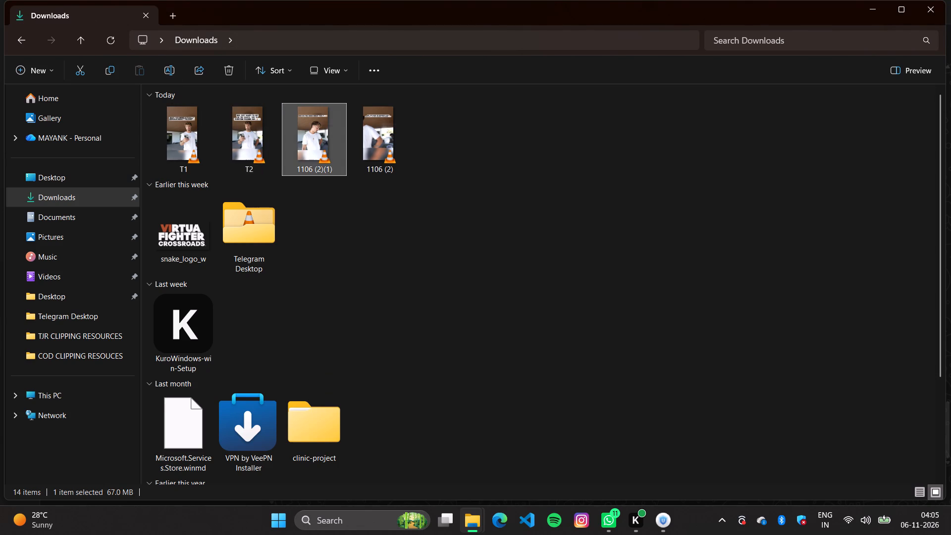
pyautogui.click(173, 68)
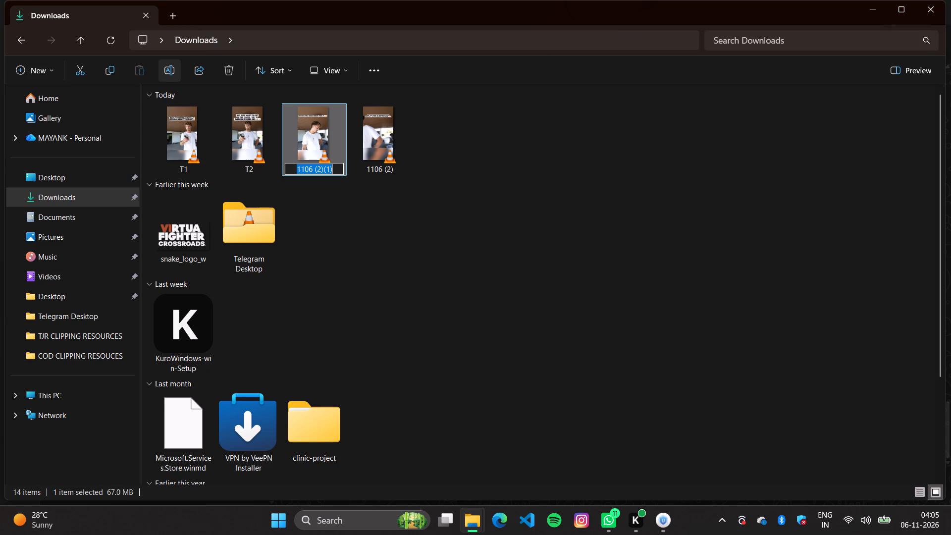
pyautogui.write('T3')
pyautogui.press('Return')
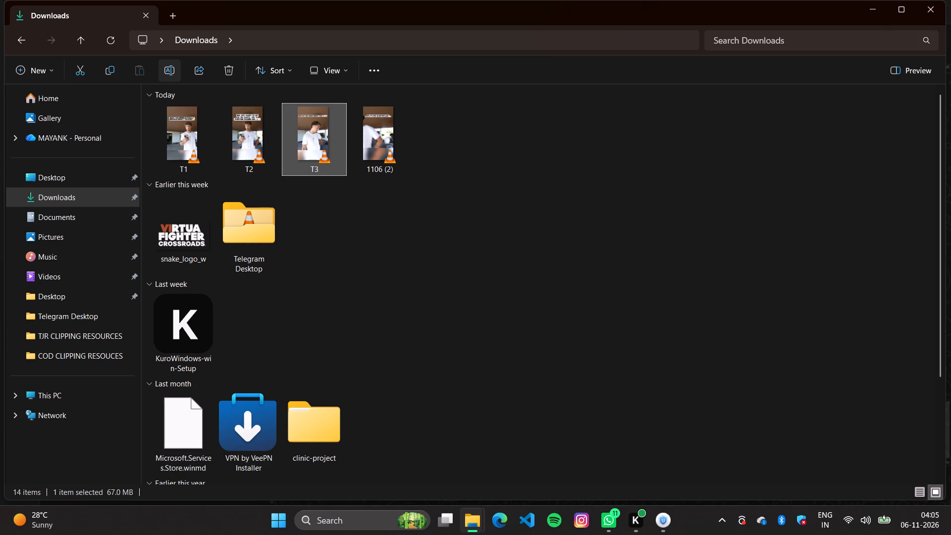
# Rename the video 1106 (2) in Downloads as T4.
pyautogui.click(399, 142)
pyautogui.click(168, 69)
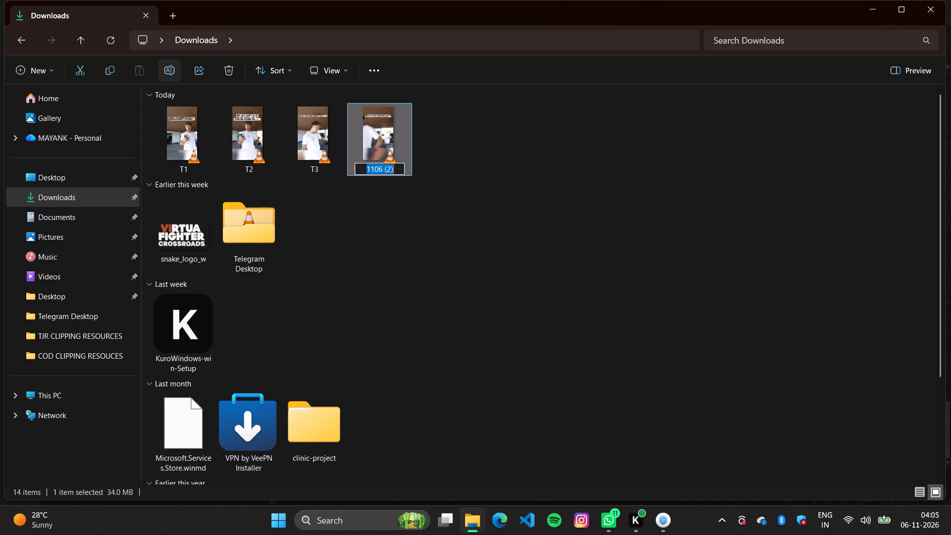
pyautogui.write('T4')
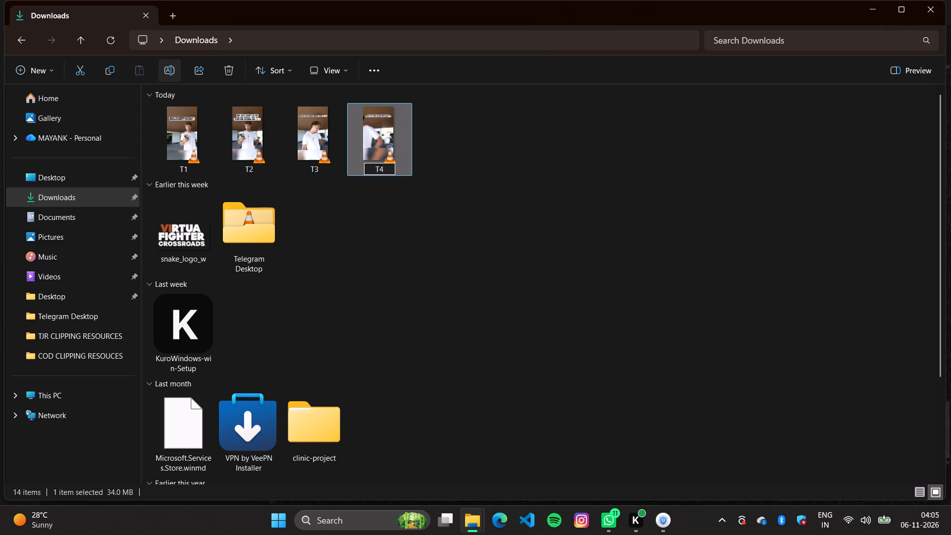
pyautogui.press('Return')
# Copy the videos T1, T2, T3 and T4 from Downloads into the TJR CLIPPING RESOURCES folder and clear the selection.
pyautogui.moveTo(429, 135); pyautogui.dragTo(217, 129)
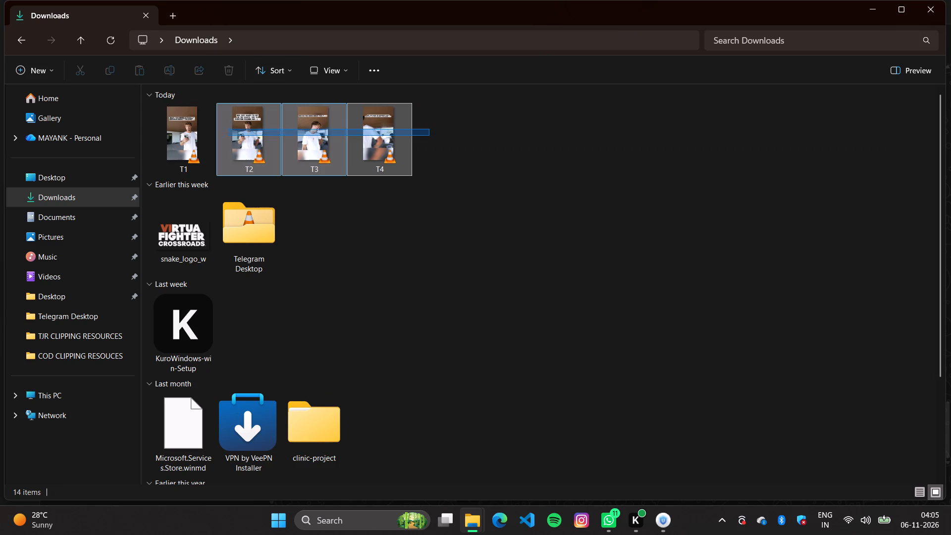
pyautogui.moveTo(217, 129); pyautogui.dragTo(149, 134)
pyautogui.click(102, 66)
pyautogui.click(84, 328)
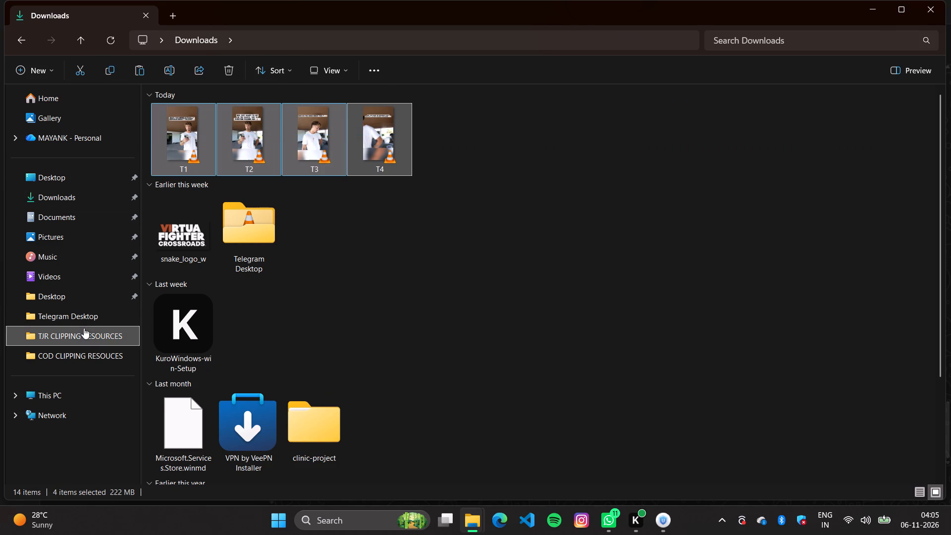
pyautogui.click(137, 72)
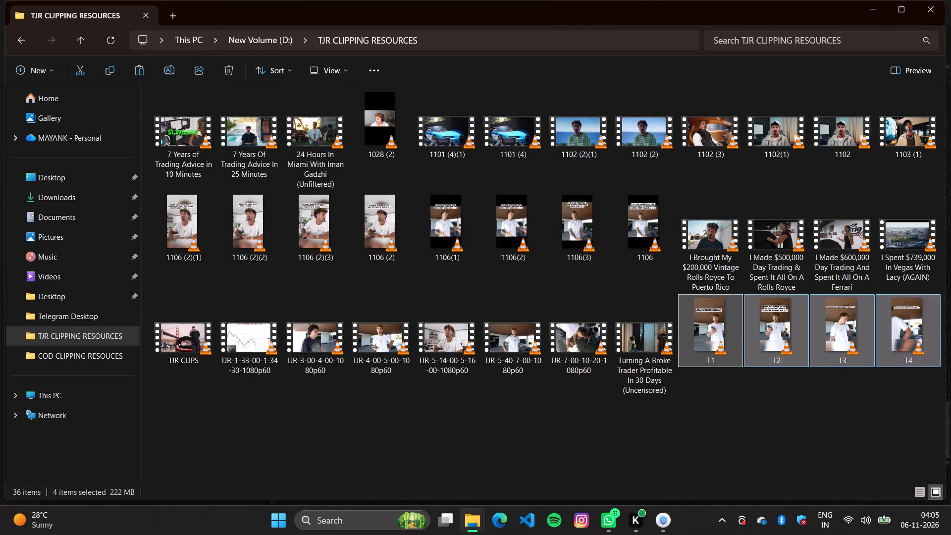
pyautogui.click(409, 442)
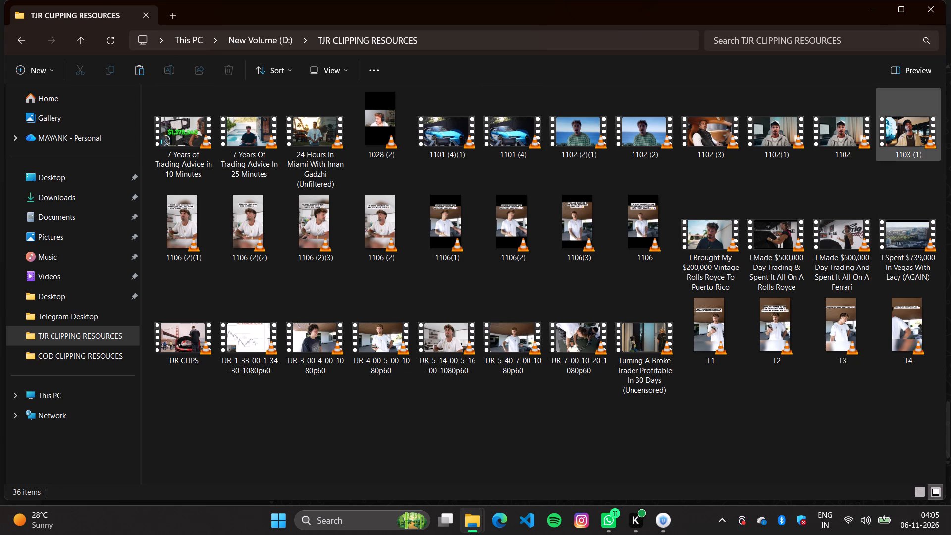
pyautogui.click(712, 408)
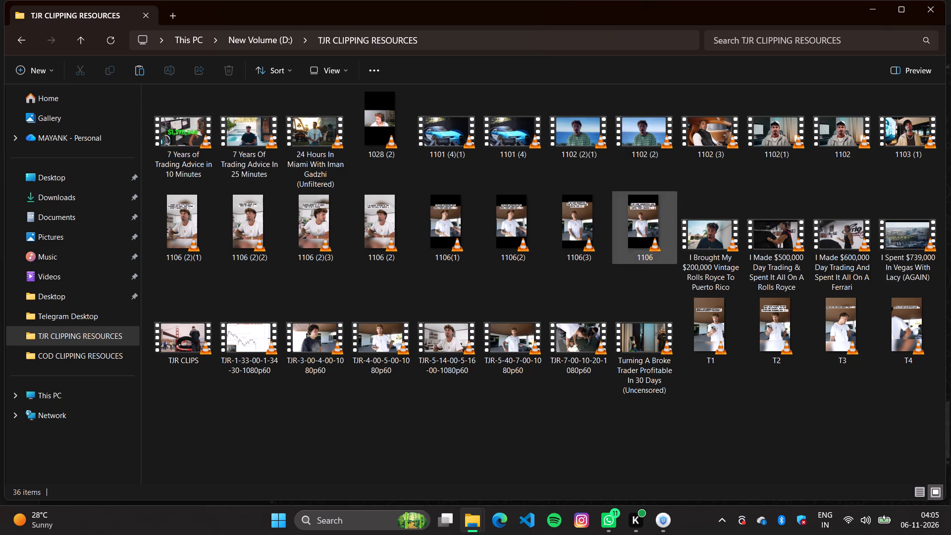
# Play the video 7 Years Of Trading Advice In 25 Minutes briefly, and close the player.
pyautogui.doubleClick(251, 147)
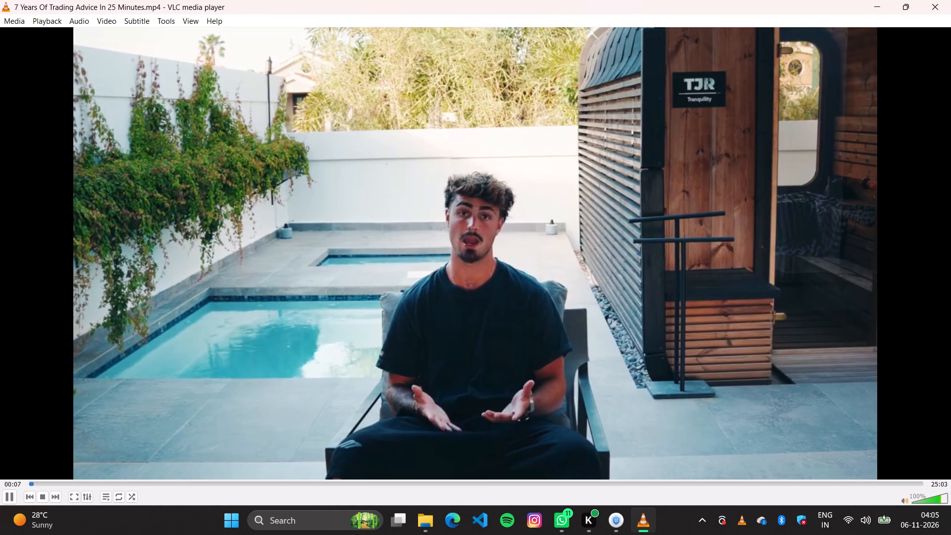